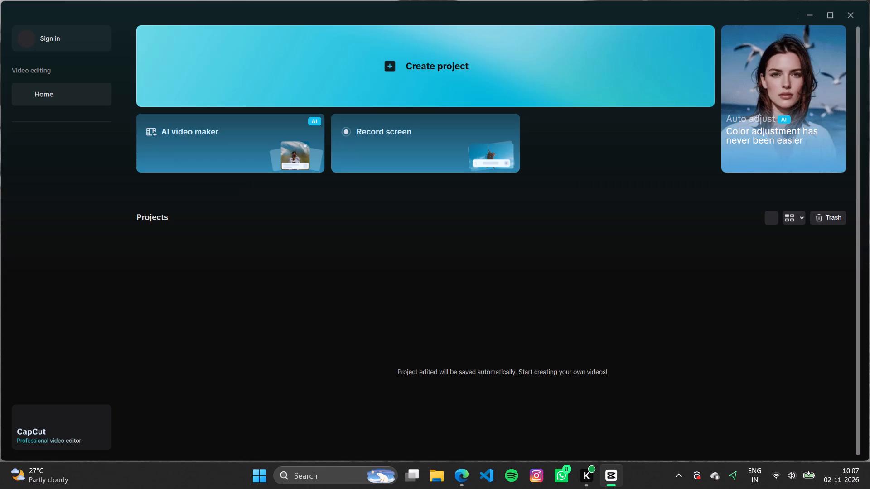
Close the video editor's home window without opening any project.
{"action": "left_click", "coordinate": [851, 14]}
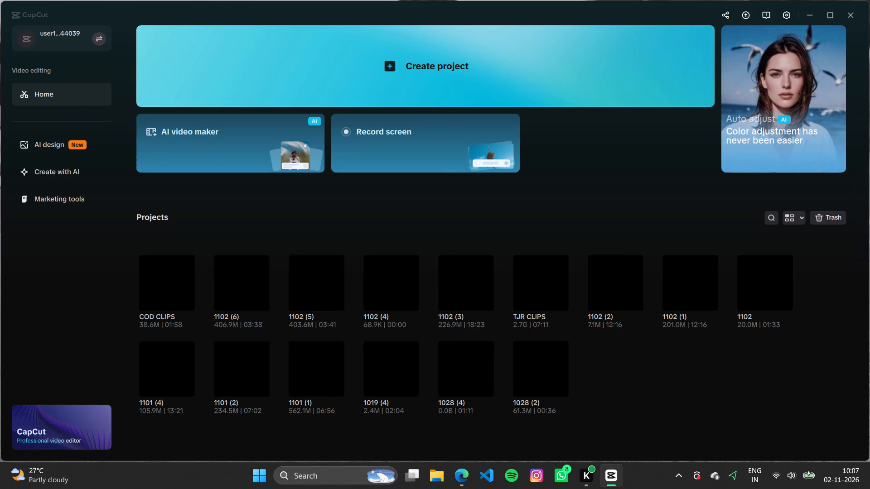
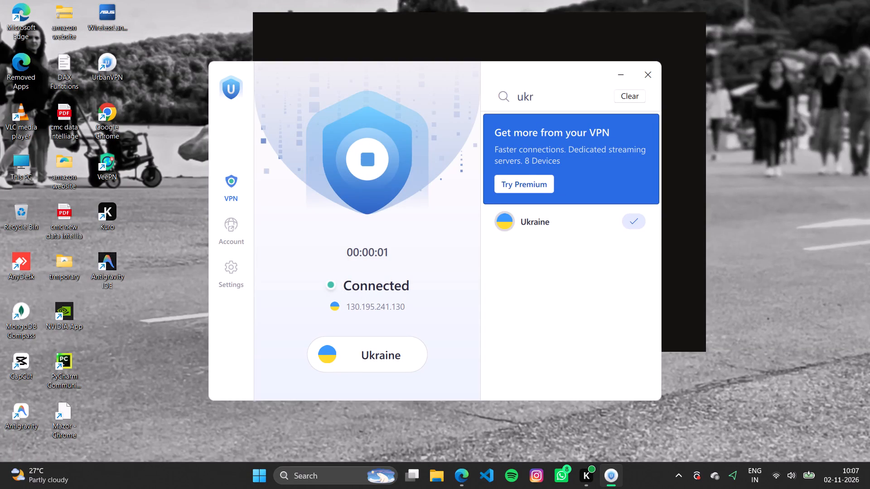
Launch CapCut and open the existing project 1102 (6).
{"action": "double_click", "coordinate": [29, 360]}
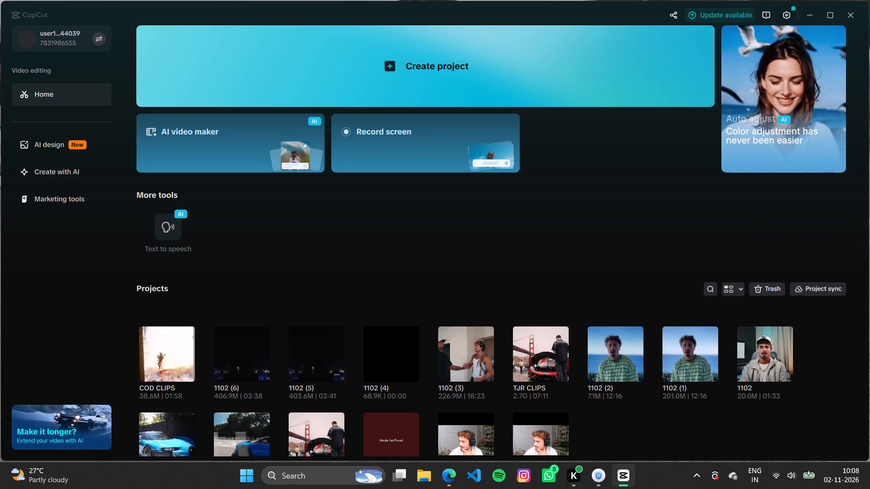
{"action": "left_click", "coordinate": [247, 365]}
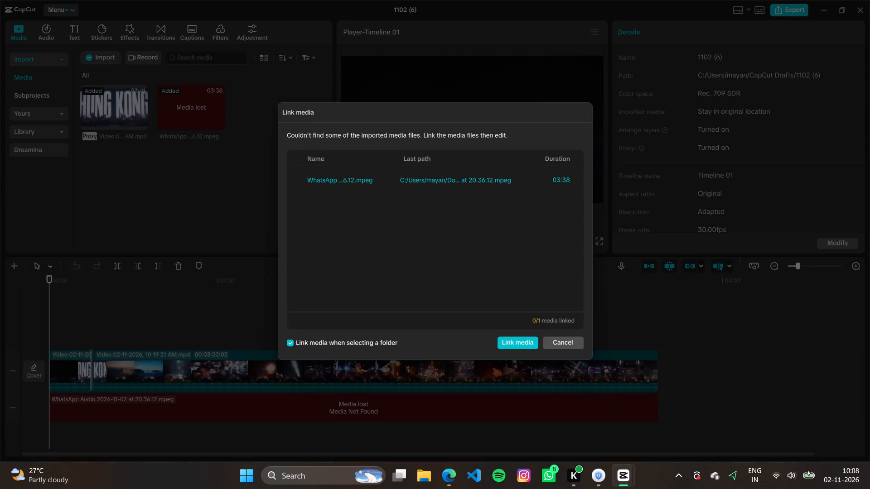
Skip relinking the missing WhatsApp audio file and play the timeline from just before the one-minute mark.
{"action": "left_click", "coordinate": [559, 344]}
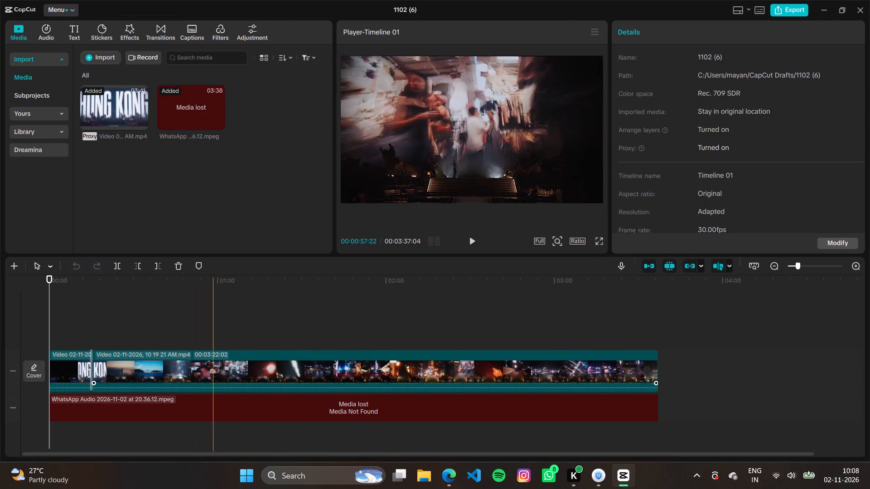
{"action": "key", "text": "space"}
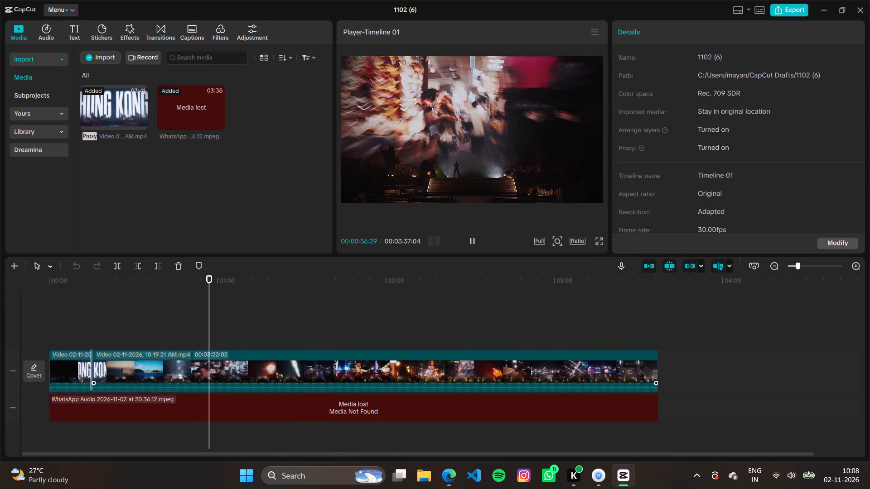
Clear the timeline by deleting the long video clip, the lost WhatsApp audio clip and the short opening video clip.
{"action": "left_click", "coordinate": [554, 368]}
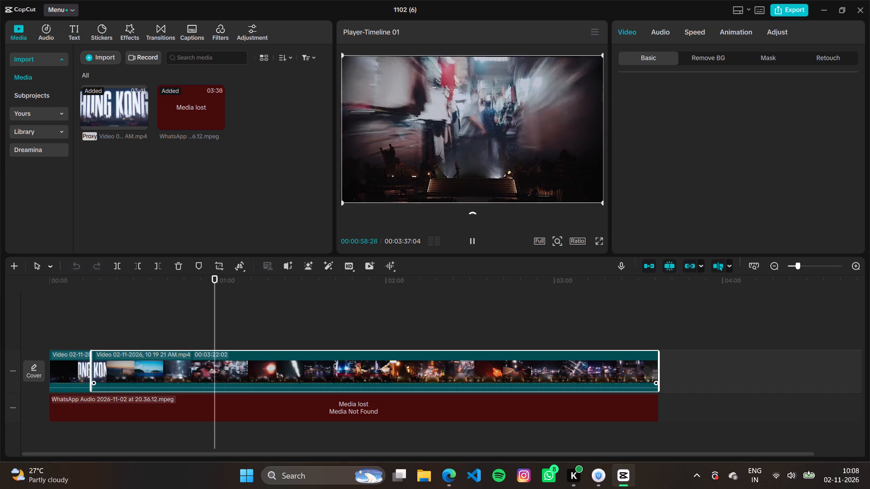
{"action": "key", "text": "BackSpace"}
{"action": "left_click", "coordinate": [539, 416]}
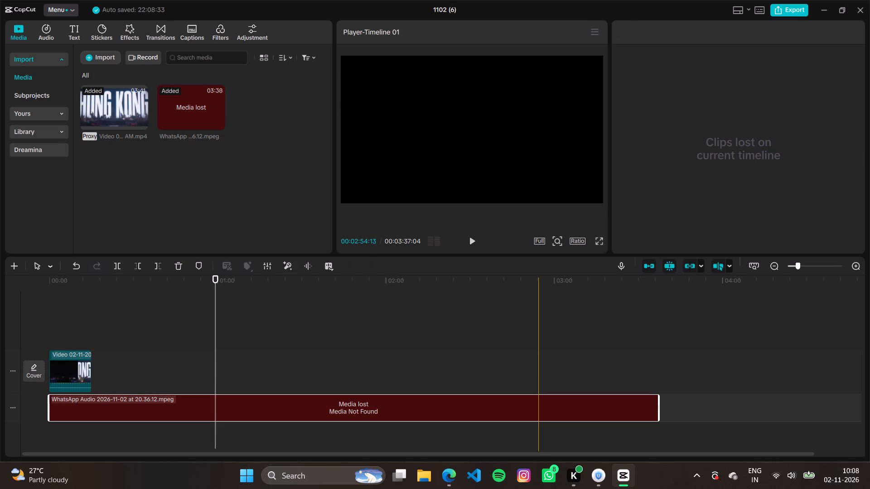
{"action": "key", "text": "BackSpace"}
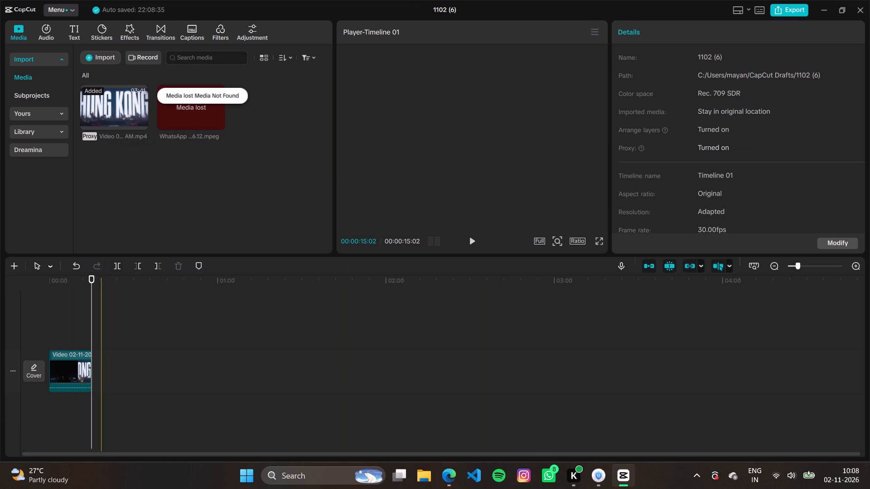
{"action": "left_click", "coordinate": [68, 360]}
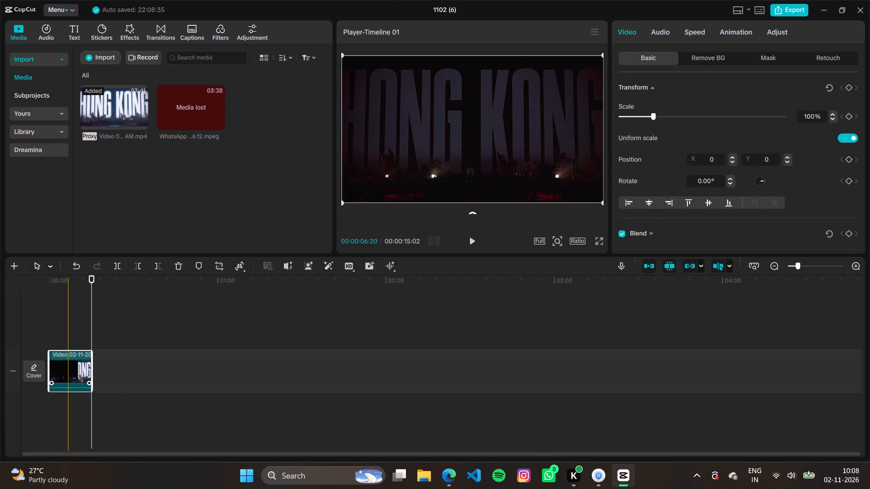
{"action": "key", "text": "BackSpace"}
Delete the lost WhatsApp audio file from the project's imported media.
{"action": "left_click", "coordinate": [192, 110]}
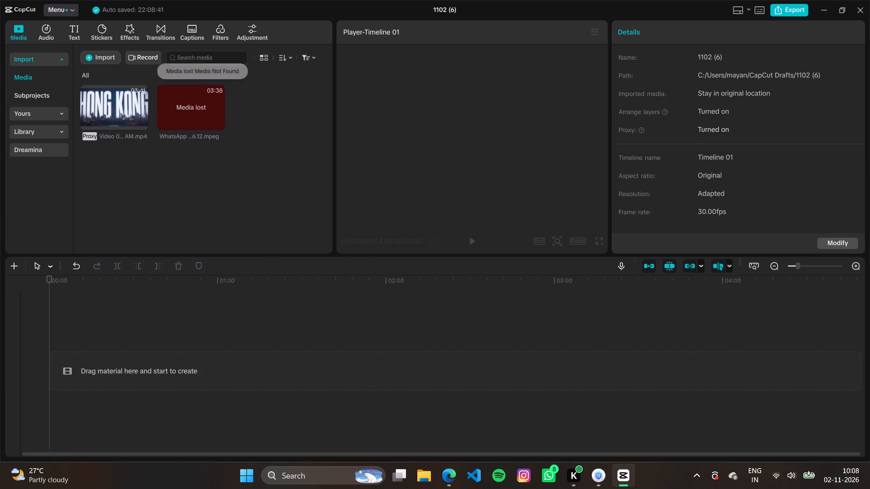
{"action": "key", "text": "Delete"}
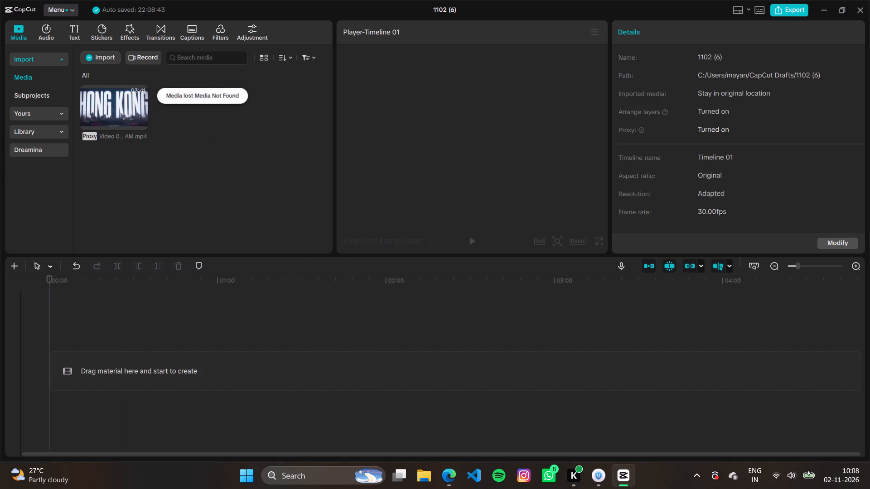
Add the full Hong Kong concert video from the imported media to the empty timeline.
{"action": "left_click", "coordinate": [104, 103]}
{"action": "key", "text": "Return"}
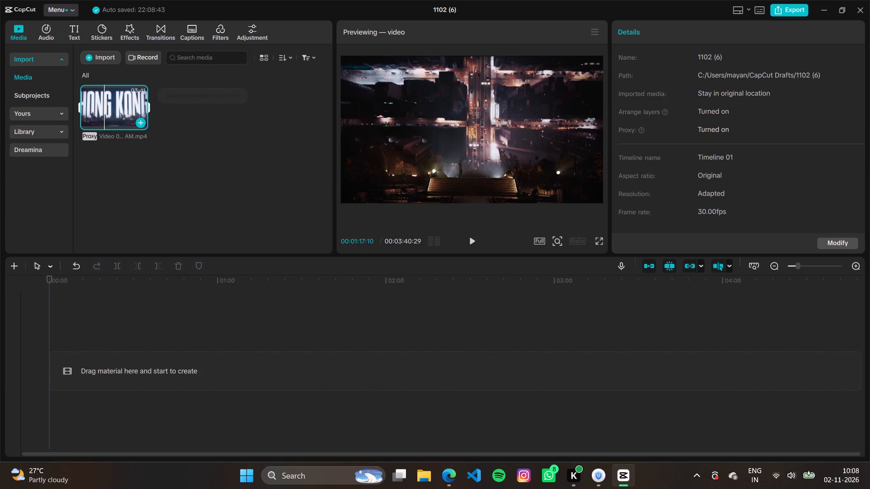
{"action": "left_click", "coordinate": [141, 122]}
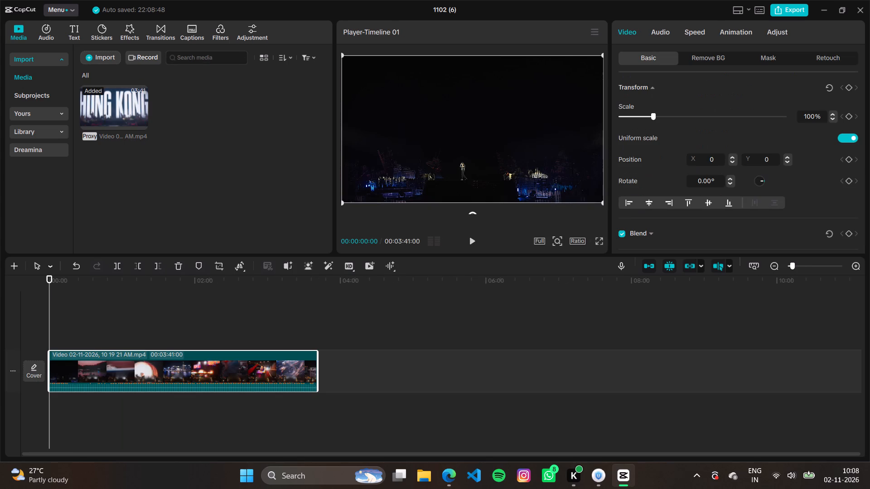
Play the timeline video from the start in full-screen preview to review it, and return to the editor.
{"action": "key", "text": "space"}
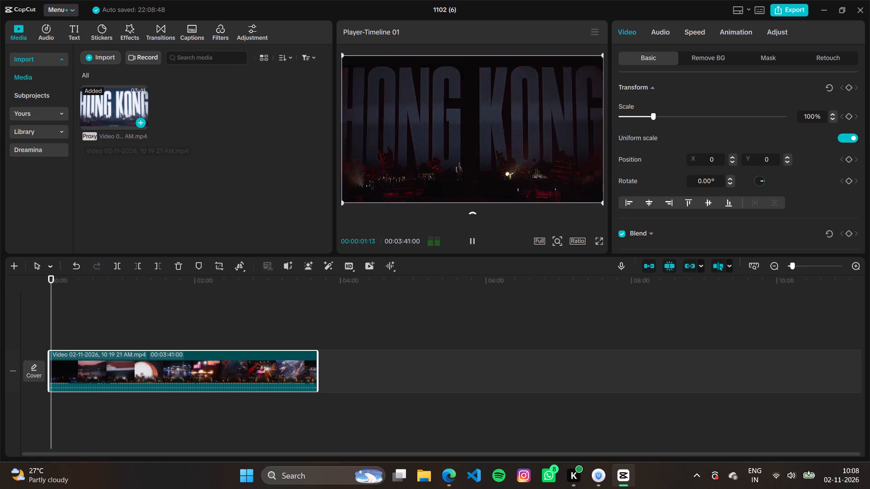
{"action": "left_click", "coordinate": [599, 244]}
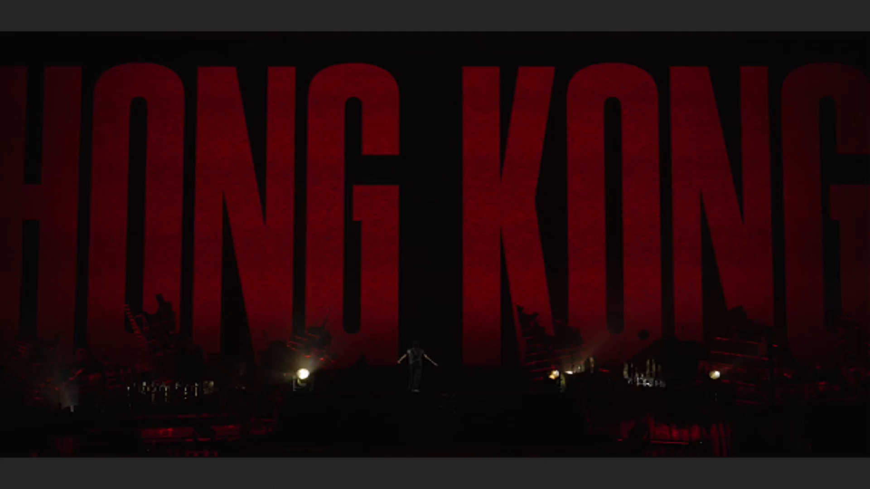
{"action": "left_click", "coordinate": [586, 436]}
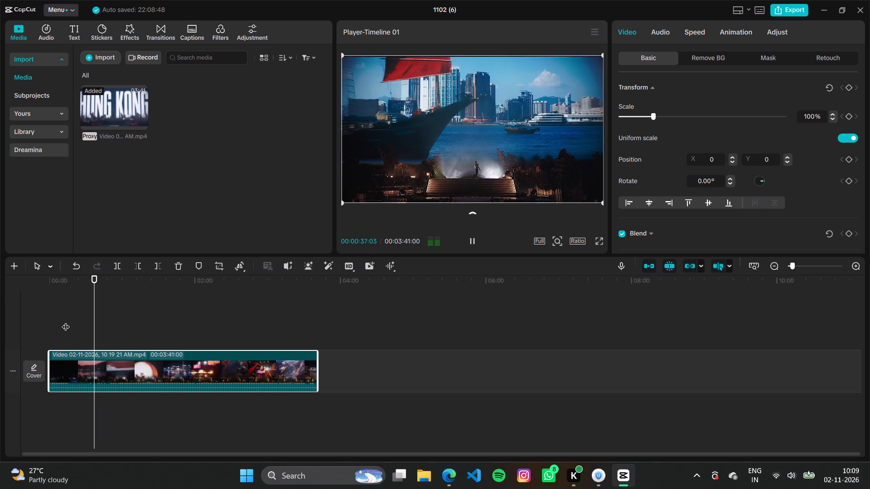
Split the Hong Kong video clip at 00:00:31:06, then copy the part after the cut and delete it from the timeline.
{"action": "key", "text": "space"}
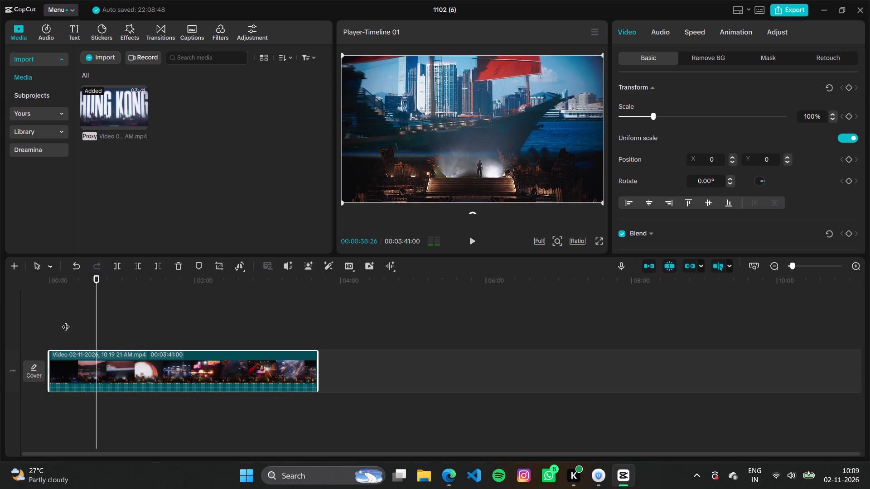
{"action": "key", "text": "space"}
{"action": "key", "text": "space"}
{"action": "key", "text": "space"}
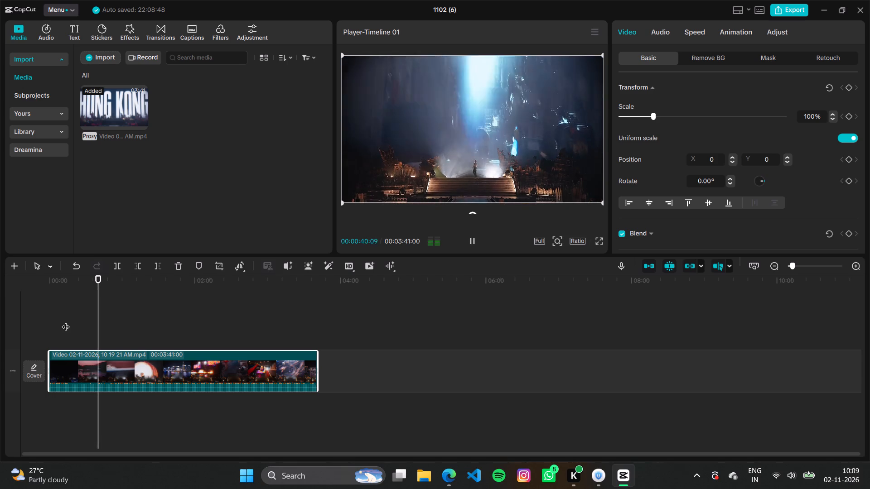
{"action": "key", "text": "space"}
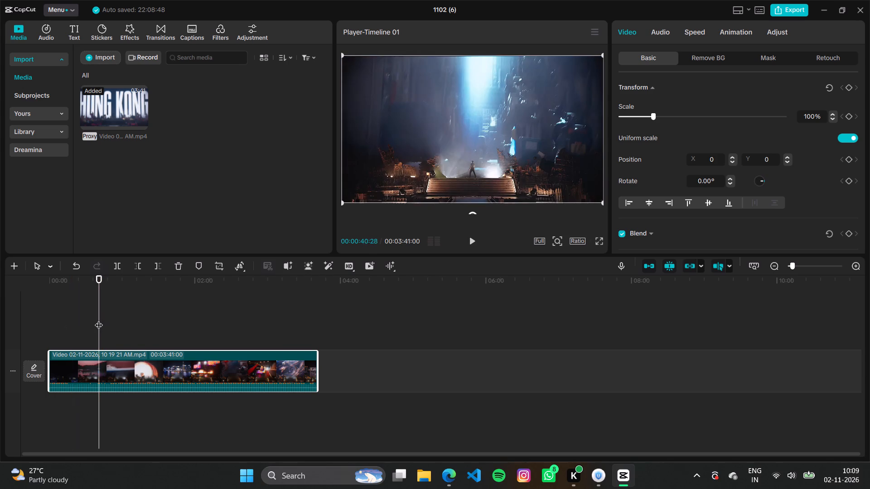
{"action": "left_click_drag", "start_coordinate": [99, 319], "coordinate": [87, 323]}
{"action": "key", "text": "space"}
{"action": "key", "text": "space"}
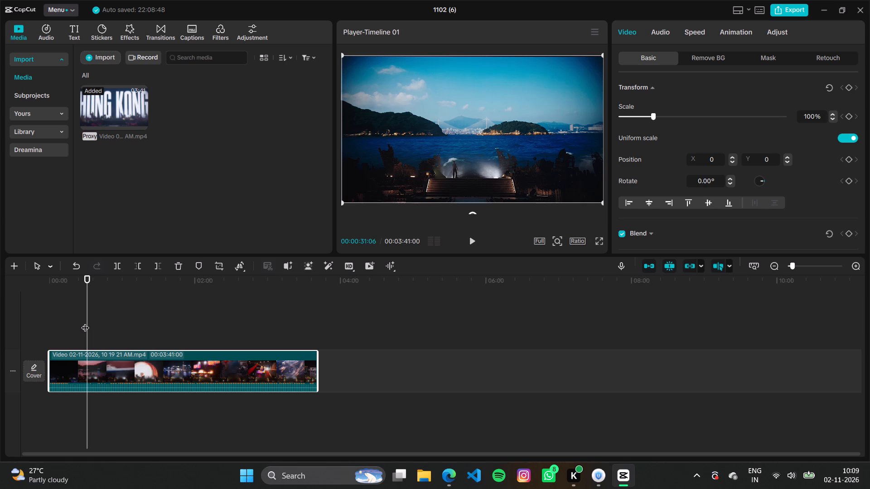
{"action": "key", "text": "ctrl+b"}
{"action": "left_click", "coordinate": [114, 368]}
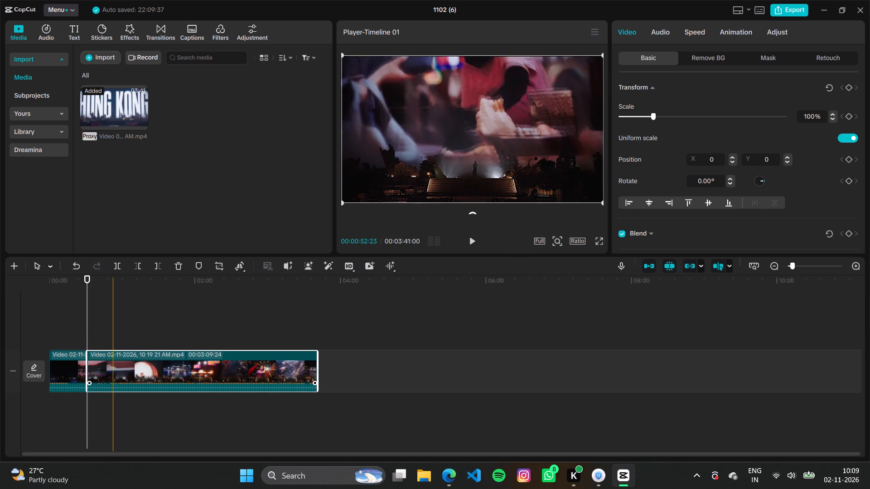
{"action": "key", "text": "ctrl+c"}
{"action": "key", "text": "BackSpace"}
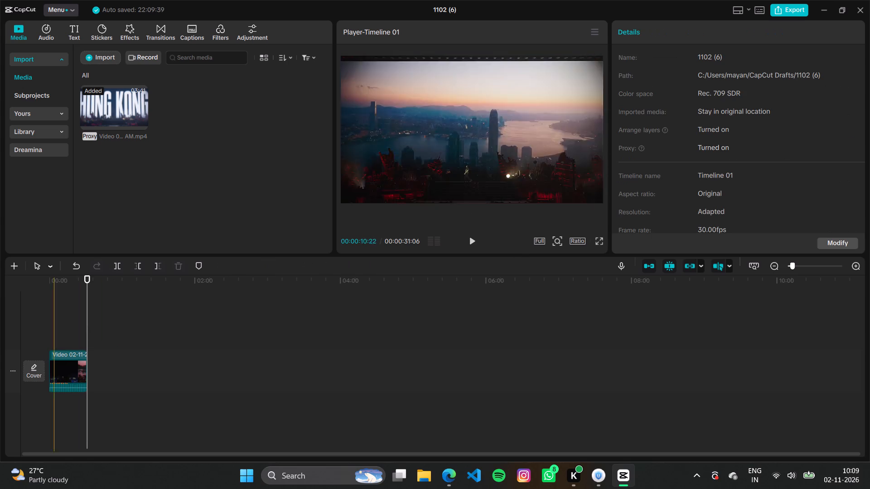
Split the remaining clip near its start, at 00:00:00:29, just before the white HONG KONG text appears on stage.
{"action": "left_click", "coordinate": [60, 328]}
{"action": "left_click_drag", "start_coordinate": [60, 328], "coordinate": [45, 331]}
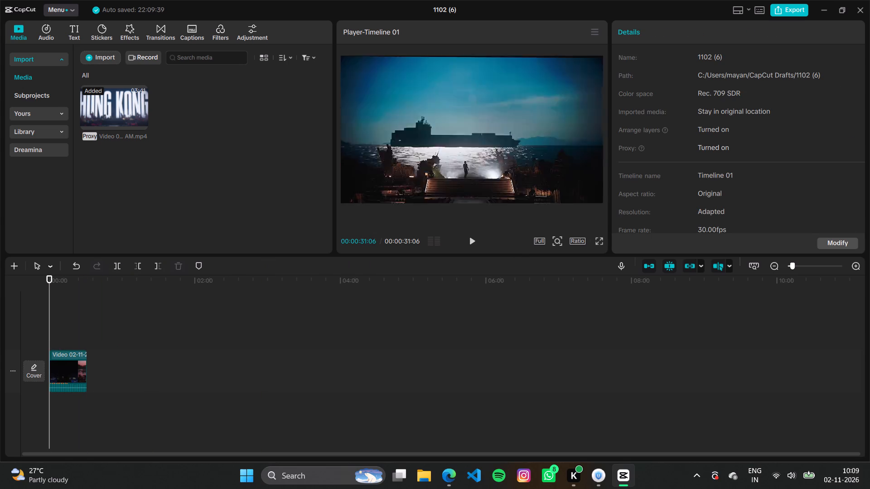
{"action": "scroll", "coordinate": [416, 289], "scroll_direction": "up", "scroll_amount": 6, "text": "ctrl"}
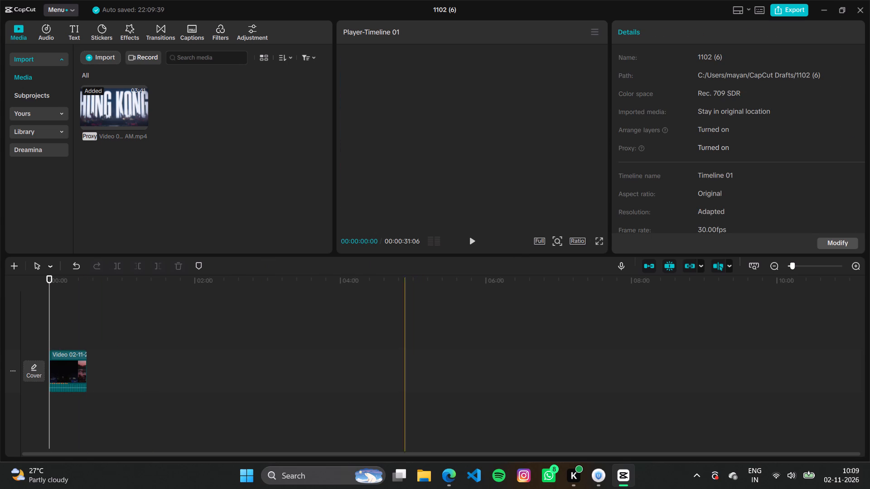
{"action": "scroll", "coordinate": [375, 333], "scroll_direction": "up", "scroll_amount": 3, "text": "ctrl"}
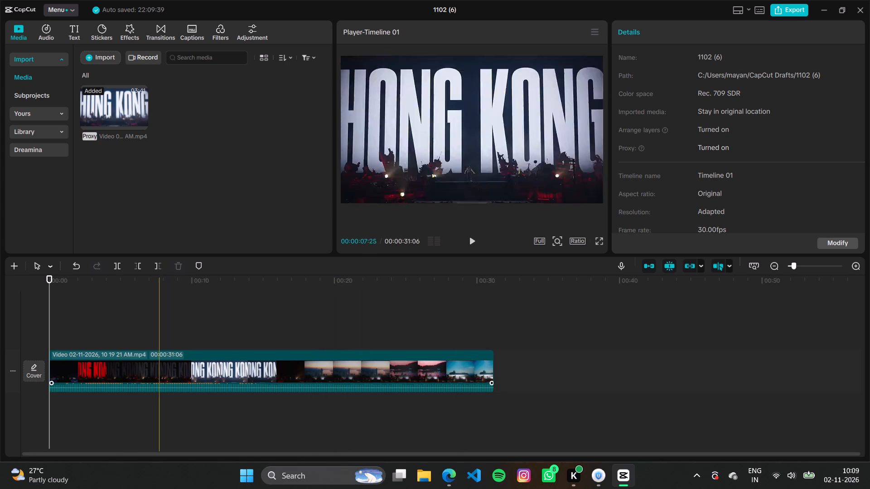
{"action": "key", "text": "space"}
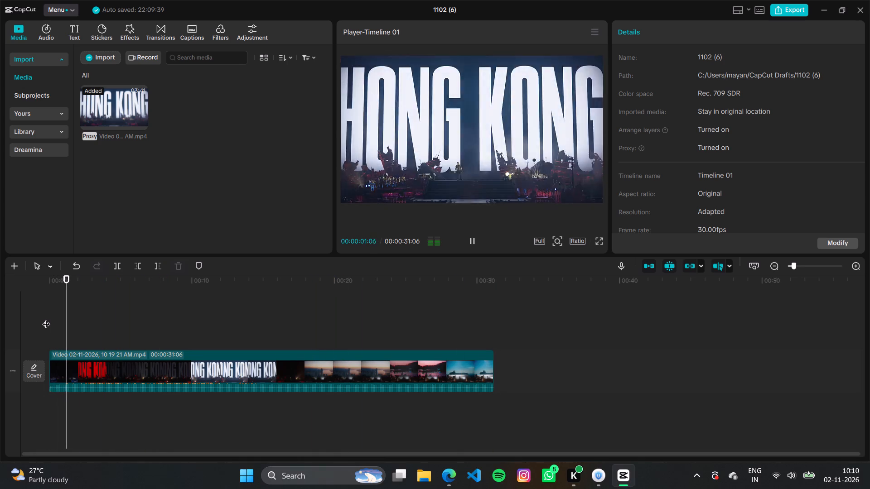
{"action": "key", "text": "space"}
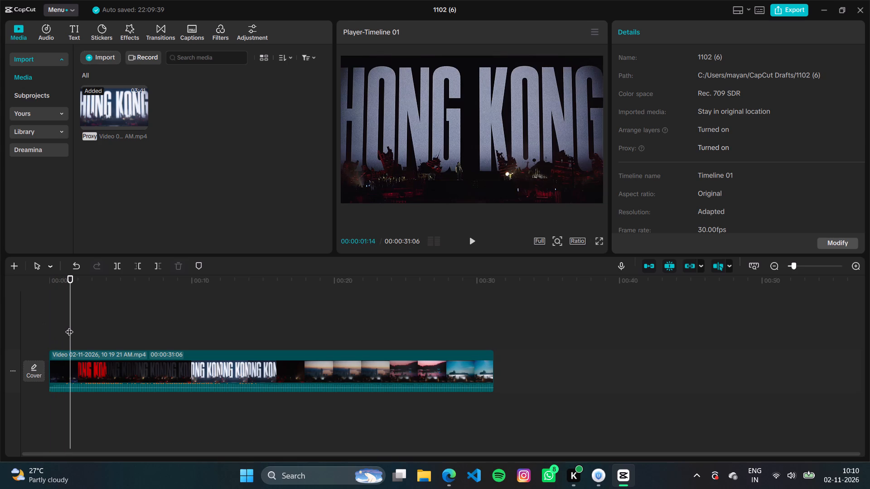
{"action": "left_click_drag", "start_coordinate": [71, 317], "coordinate": [62, 317]}
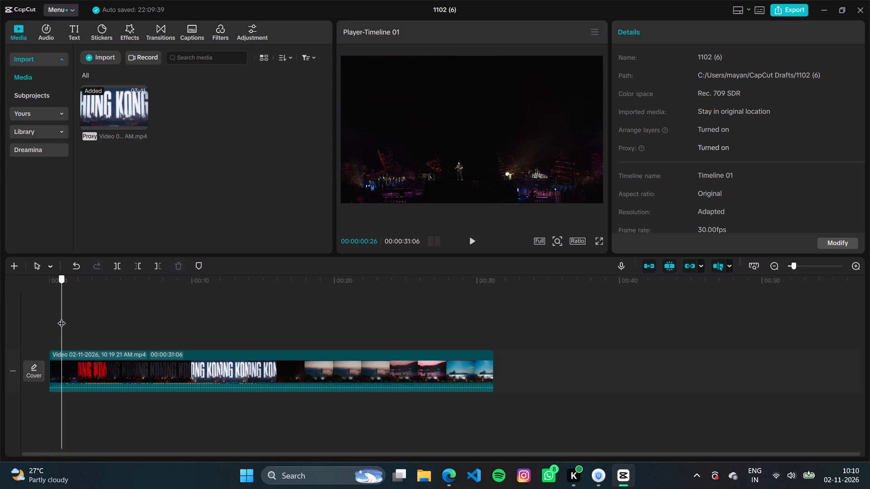
{"action": "left_click_drag", "start_coordinate": [62, 317], "coordinate": [63, 318]}
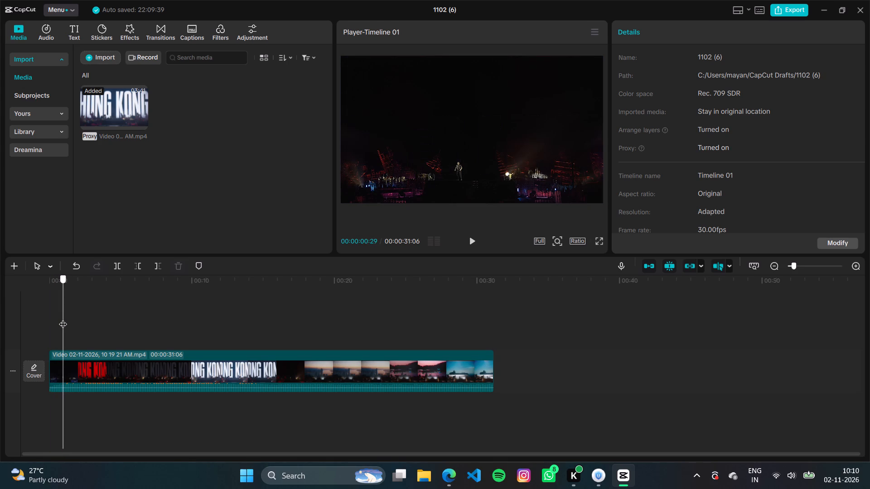
{"action": "left_click_drag", "start_coordinate": [63, 318], "coordinate": [65, 322]}
{"action": "key", "text": "ctrl+b"}
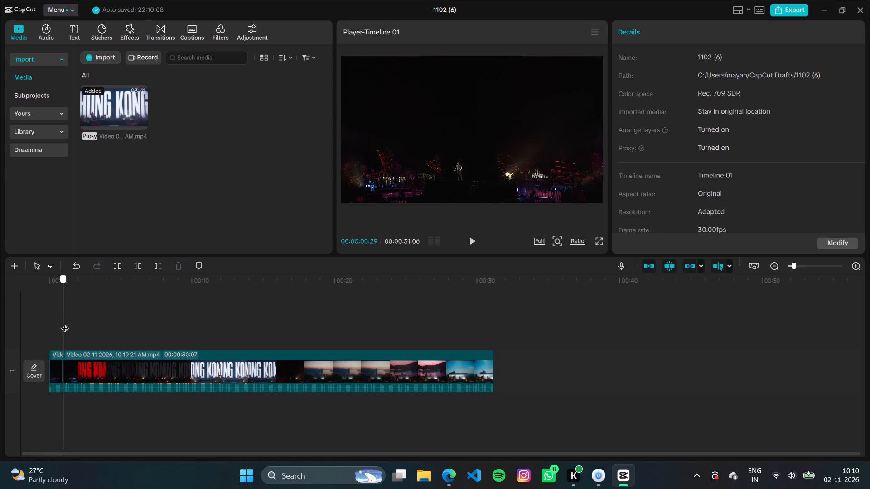
Split the longer clip at 00:00:14:17, shortly before the footage changes to the city skyline.
{"action": "left_click_drag", "start_coordinate": [65, 322], "coordinate": [93, 330]}
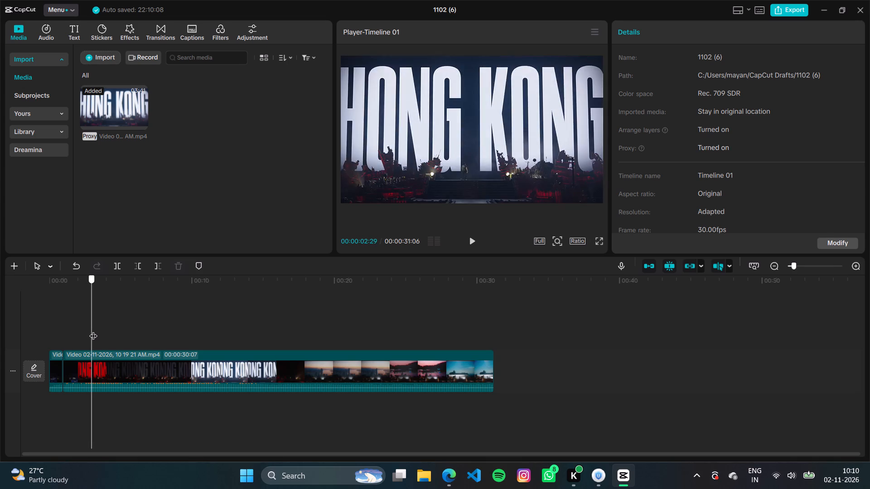
{"action": "left_click_drag", "start_coordinate": [93, 330], "coordinate": [121, 332]}
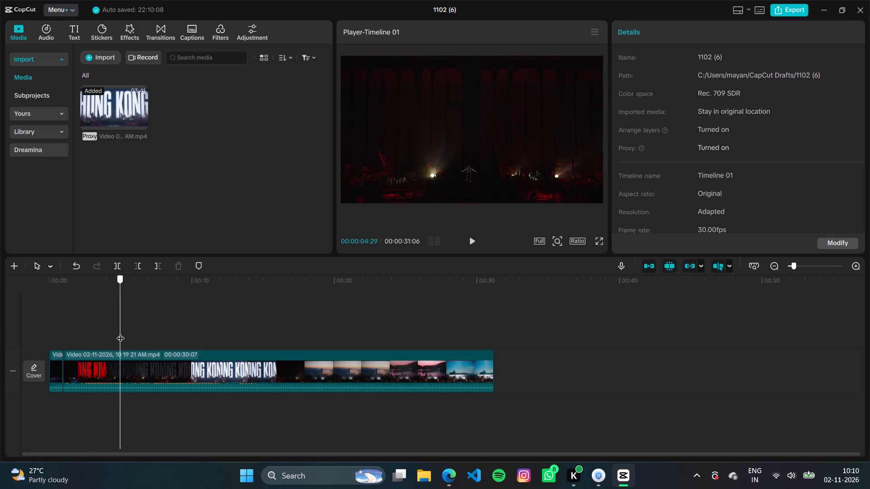
{"action": "left_click_drag", "start_coordinate": [121, 332], "coordinate": [150, 334]}
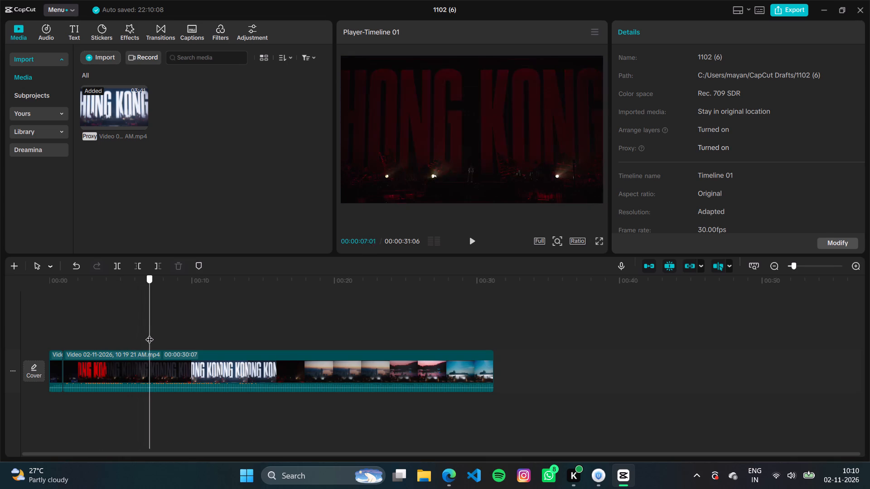
{"action": "left_click_drag", "start_coordinate": [150, 334], "coordinate": [184, 349]}
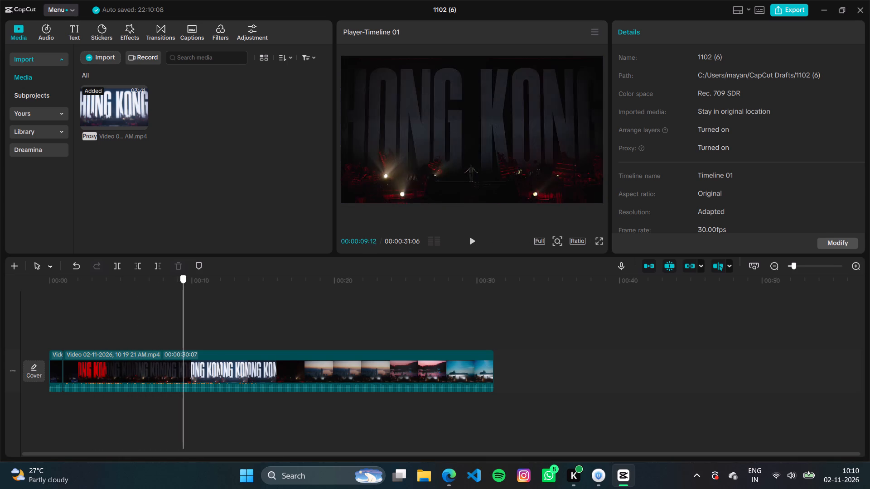
{"action": "left_click_drag", "start_coordinate": [184, 349], "coordinate": [217, 355]}
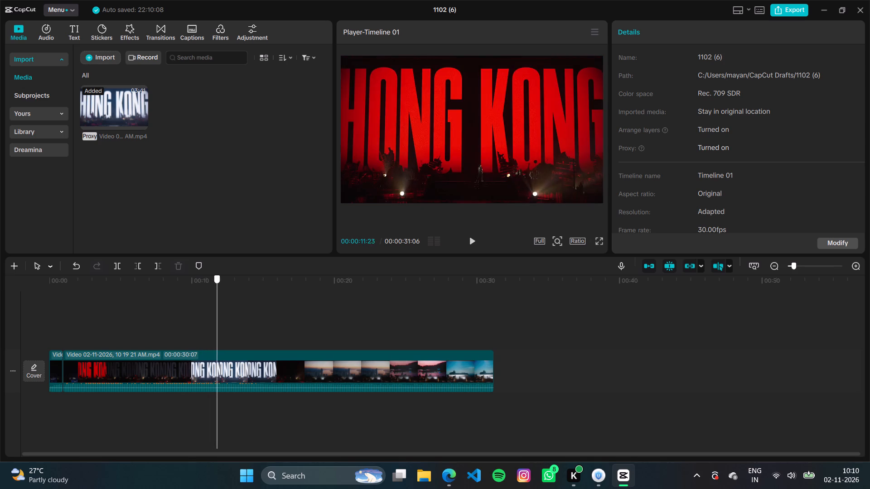
{"action": "left_click_drag", "start_coordinate": [217, 355], "coordinate": [214, 355]}
{"action": "key", "text": "space"}
{"action": "key", "text": "space"}
{"action": "key", "text": "space"}
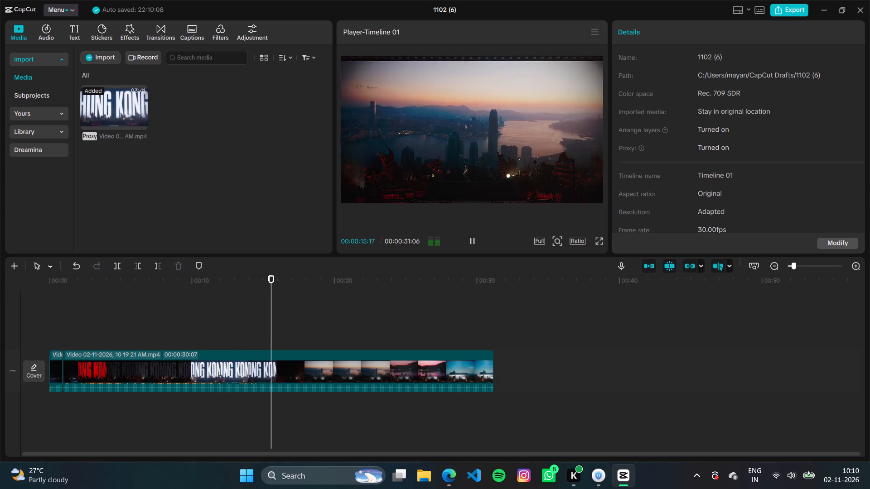
{"action": "left_click_drag", "start_coordinate": [290, 336], "coordinate": [280, 338]}
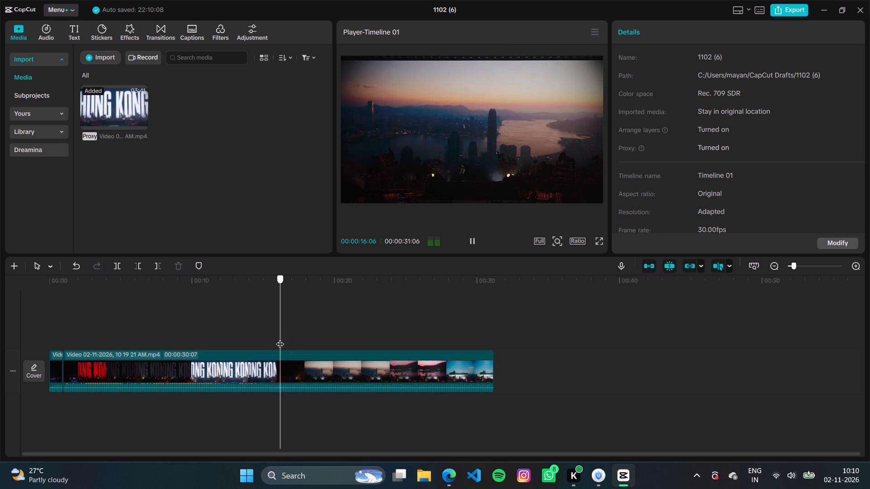
{"action": "left_click_drag", "start_coordinate": [280, 338], "coordinate": [257, 342]}
{"action": "key", "text": "ctrl+b"}
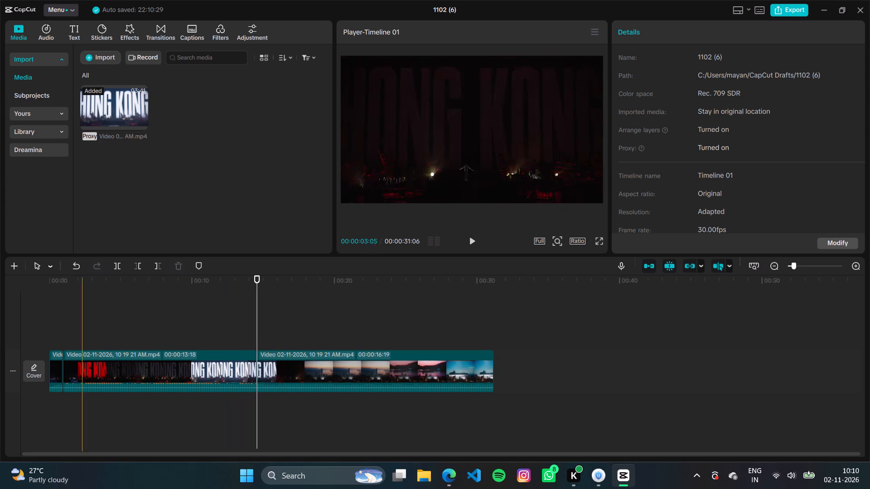
Add the Vibration Amped transition at the 00:00:00:29 cut and play the video from near the start to check it.
{"action": "left_click", "coordinate": [65, 332]}
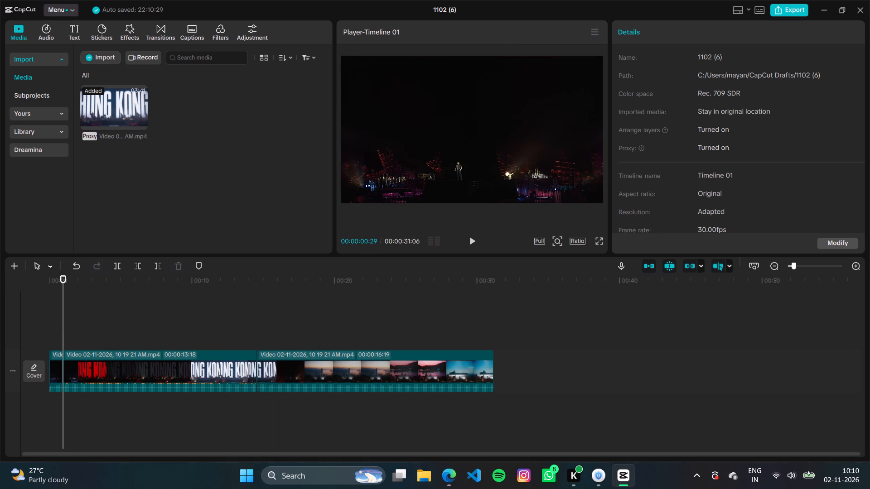
{"action": "left_click", "coordinate": [161, 34]}
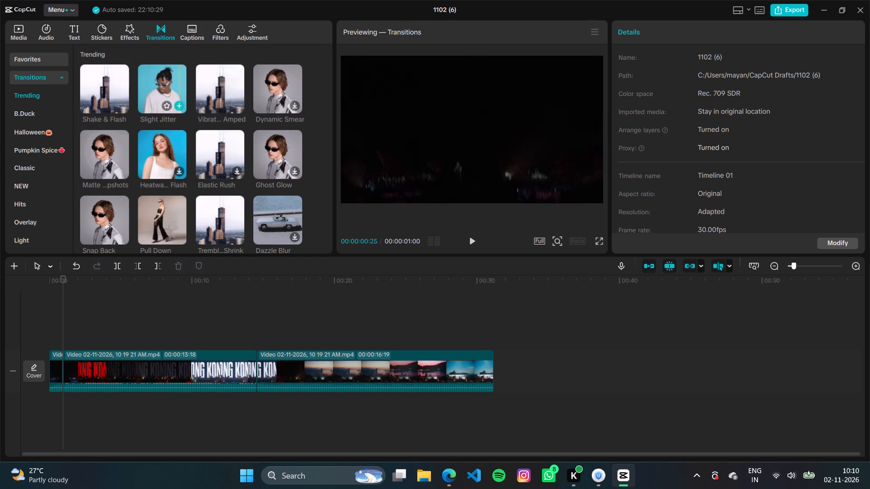
{"action": "left_click", "coordinate": [235, 106]}
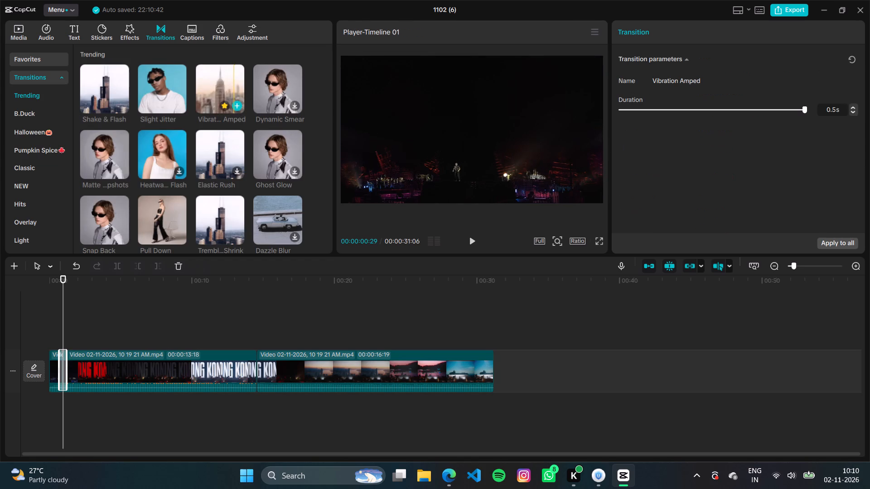
{"action": "key", "text": "space"}
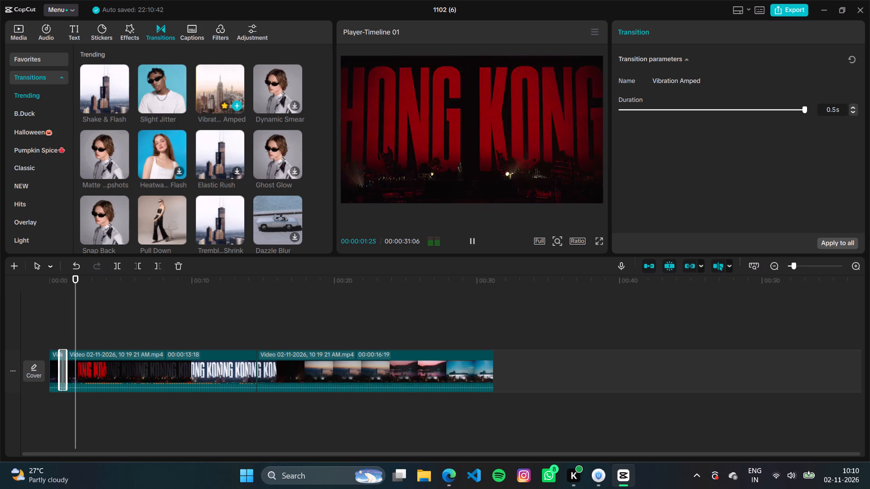
{"action": "left_click", "coordinate": [57, 308]}
{"action": "key", "text": "space"}
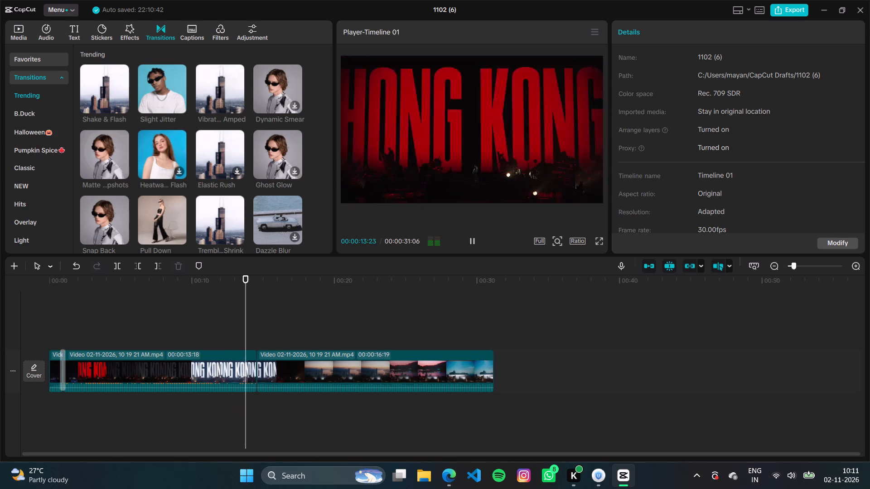
Add the Dazzle Blur transition at the 00:00:14:17 cut and play that section back to check it.
{"action": "left_click", "coordinate": [254, 309]}
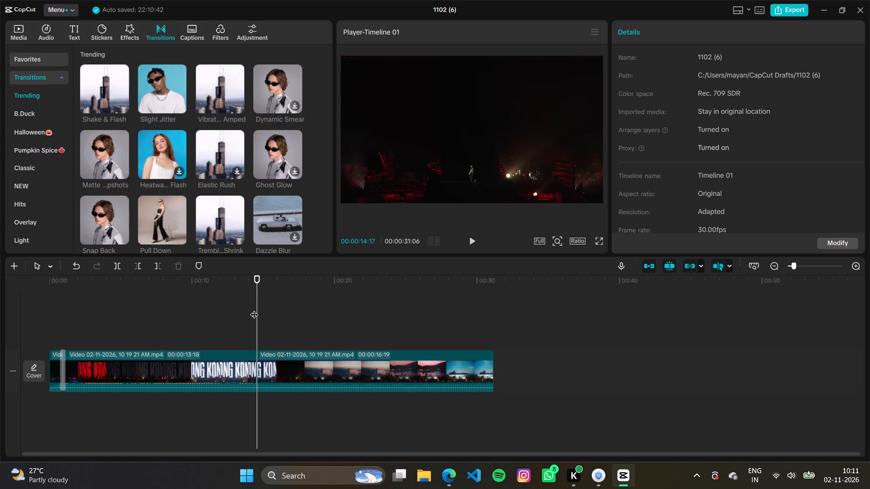
{"action": "key", "text": "space"}
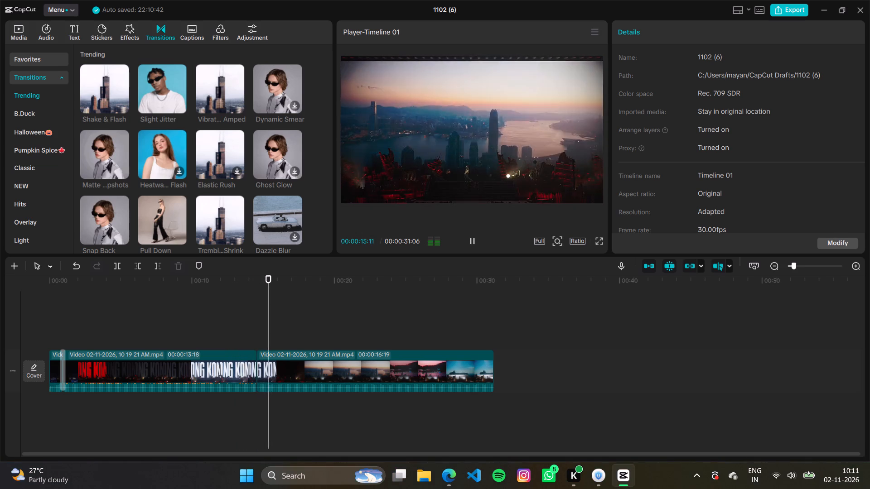
{"action": "left_click", "coordinate": [257, 311]}
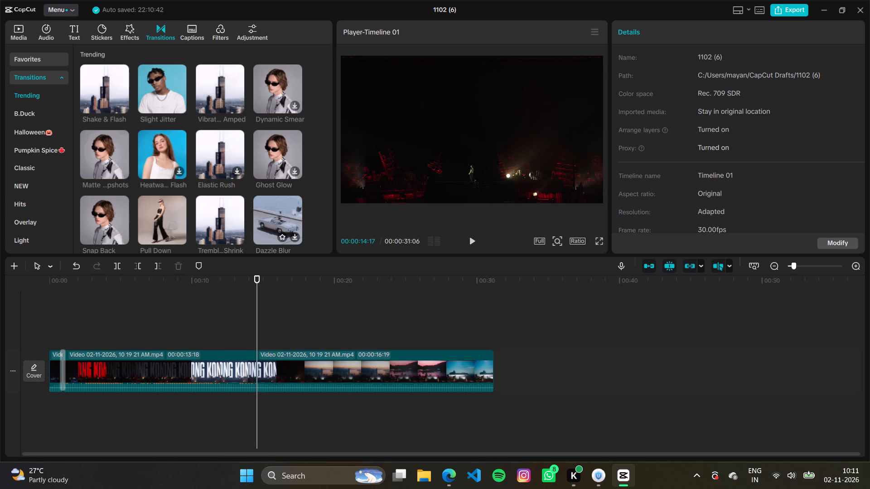
{"action": "left_click", "coordinate": [294, 238]}
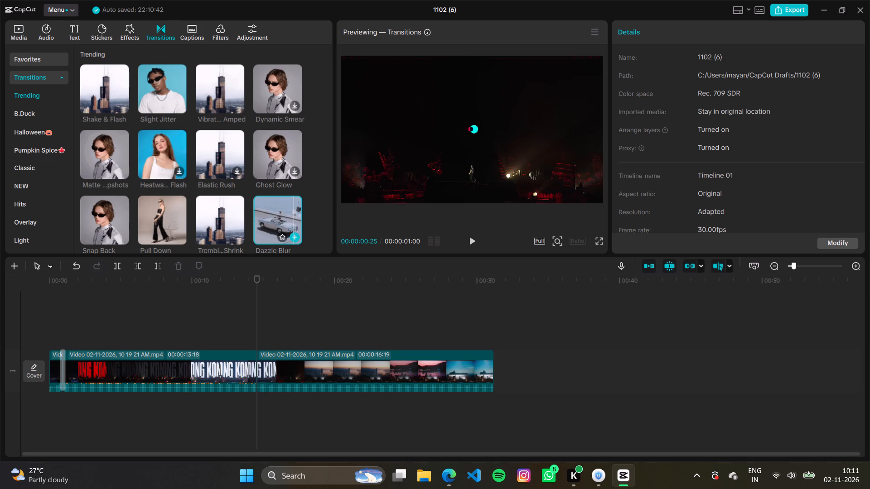
{"action": "left_click", "coordinate": [294, 236]}
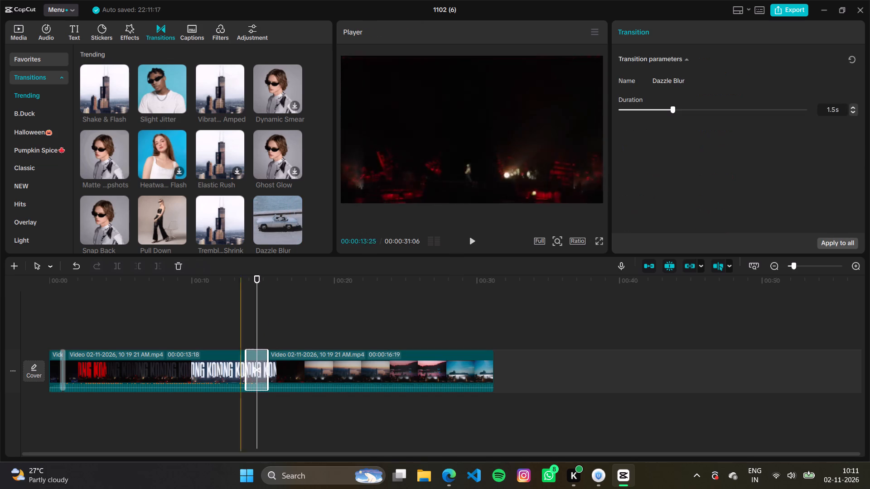
{"action": "left_click", "coordinate": [230, 324]}
{"action": "key", "text": "space"}
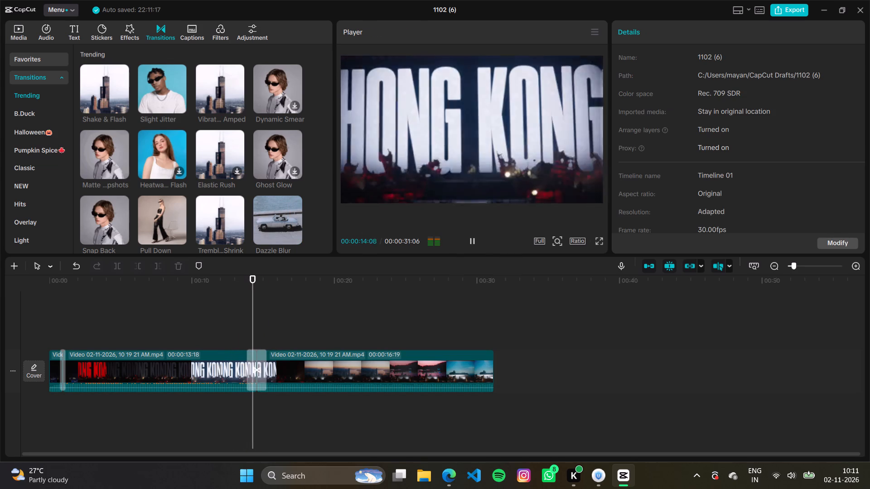
{"action": "left_click", "coordinate": [260, 360]}
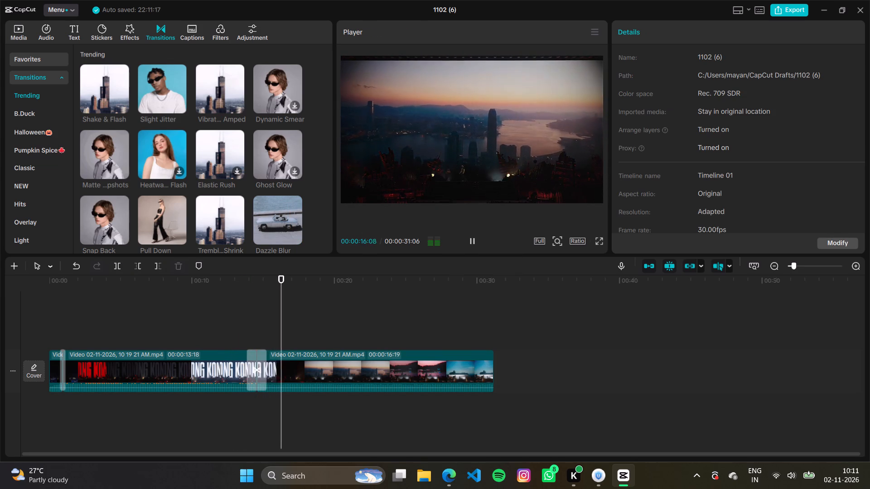
{"action": "left_click", "coordinate": [474, 241]}
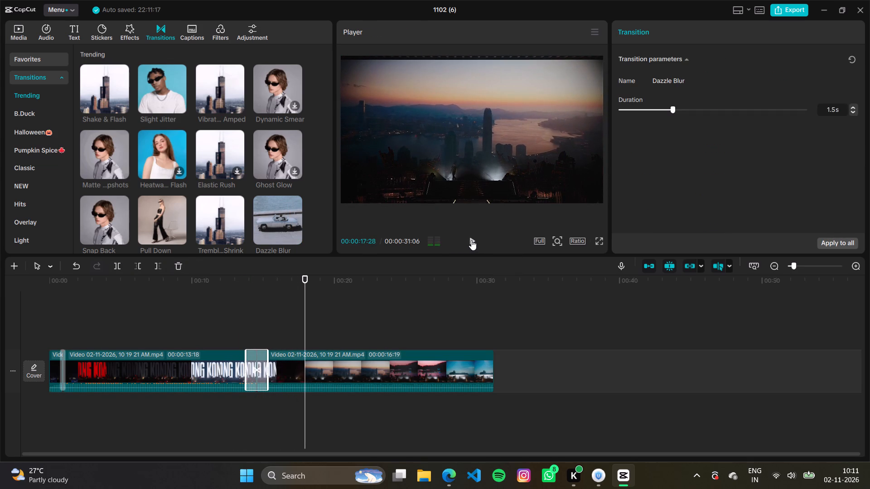
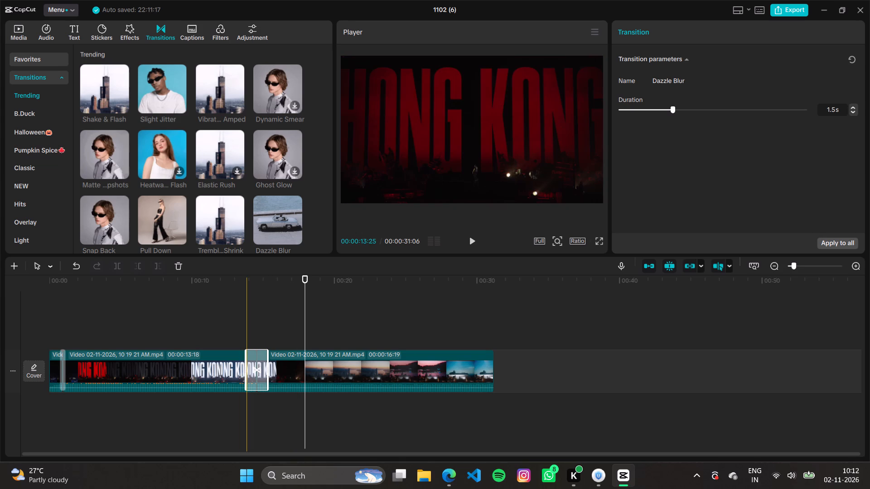
Play back the Dazzle Blur transition at the 00:00:14:17 cut and select it.
{"action": "key", "text": "space"}
{"action": "key", "text": "space"}
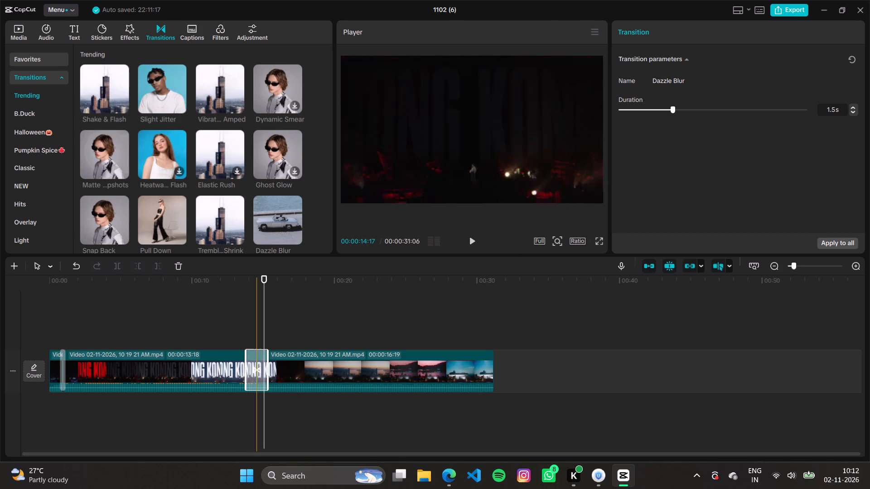
{"action": "left_click", "coordinate": [258, 366]}
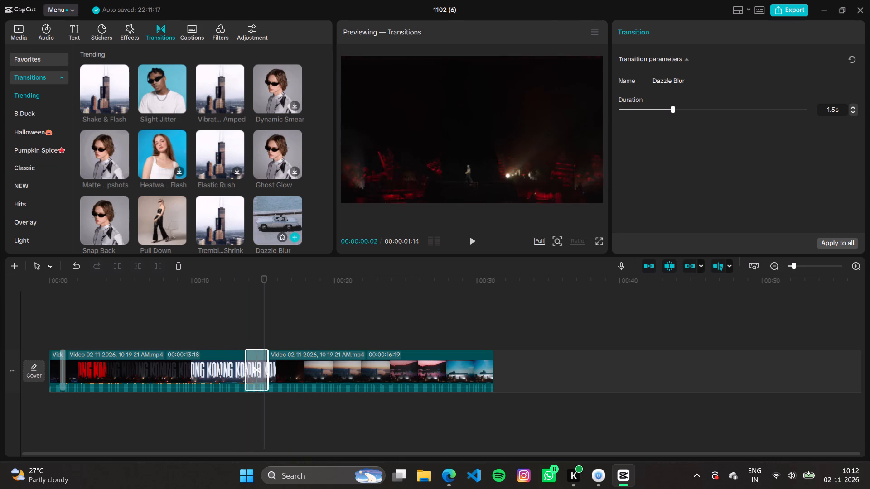
Browse to the Hits transitions and download Flash Zoom.
{"action": "scroll", "coordinate": [273, 218], "scroll_direction": "down", "scroll_amount": 1}
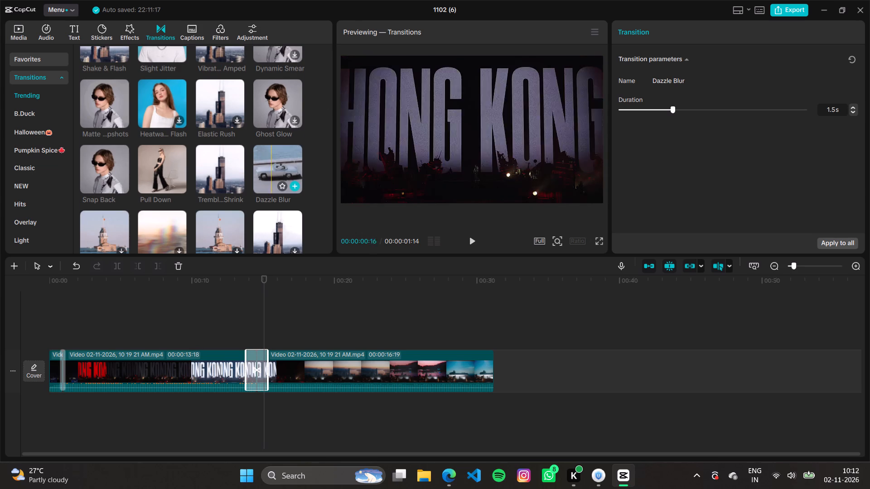
{"action": "left_click", "coordinate": [32, 200]}
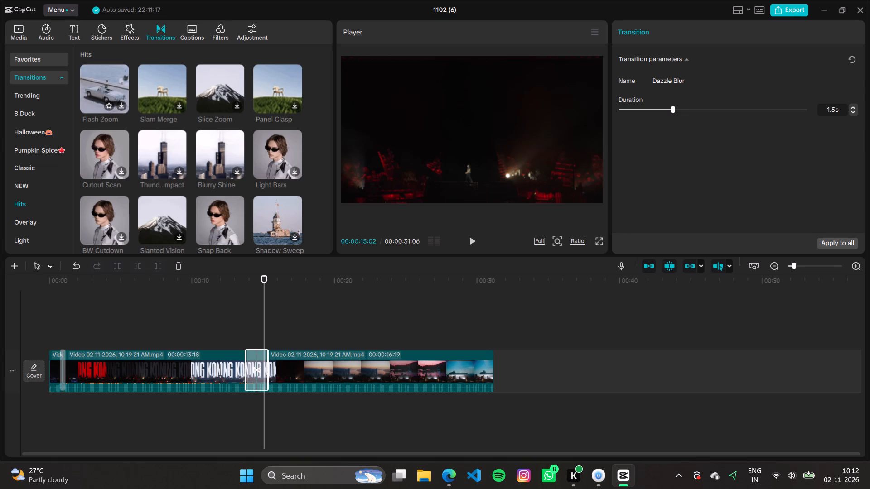
{"action": "left_click", "coordinate": [121, 105]}
Play the footage across the 00:00:14:17 cut and delete the Dazzle Blur transition there.
{"action": "left_click", "coordinate": [236, 328]}
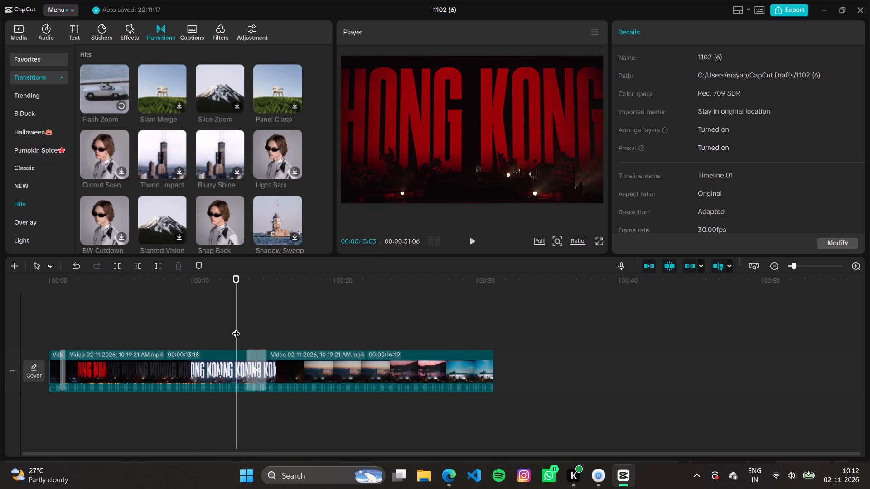
{"action": "key", "text": "space"}
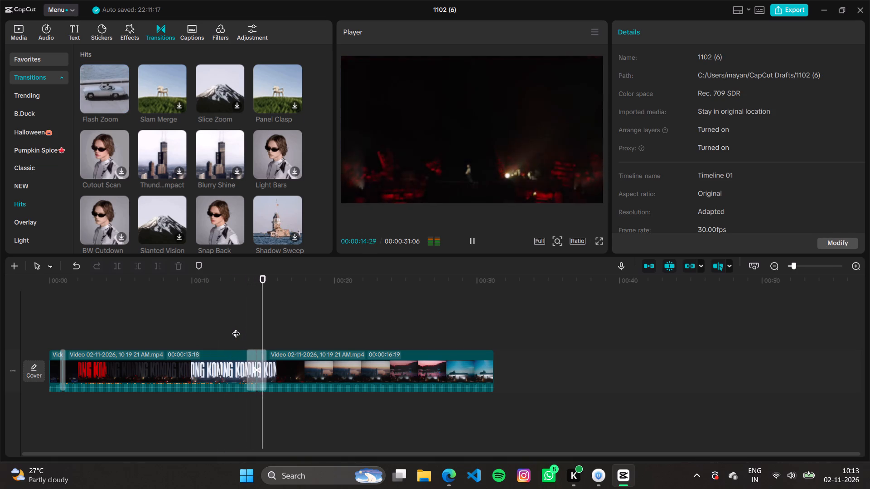
{"action": "key", "text": "space"}
{"action": "left_click", "coordinate": [254, 364]}
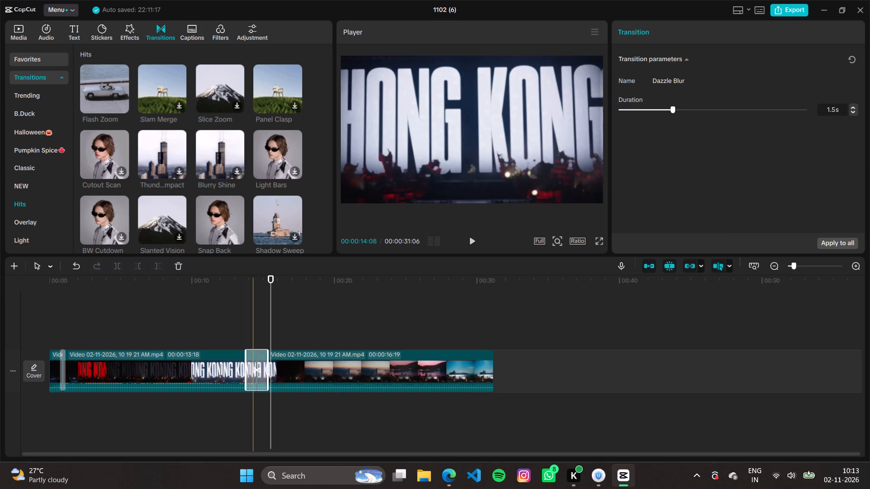
{"action": "key", "text": "BackSpace"}
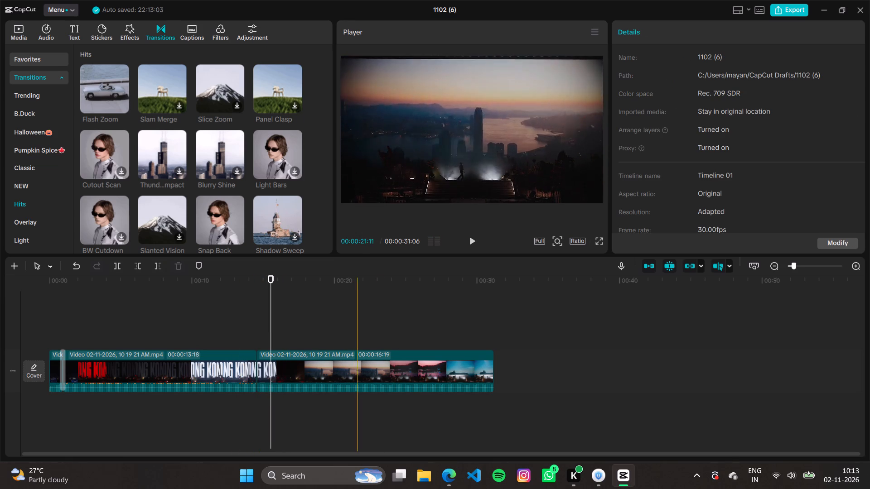
Split the middle clip at 00:00:12:11, while the stage is dark and the HONG KONG text is barely lit.
{"action": "left_click", "coordinate": [233, 324]}
{"action": "left_click", "coordinate": [219, 323]}
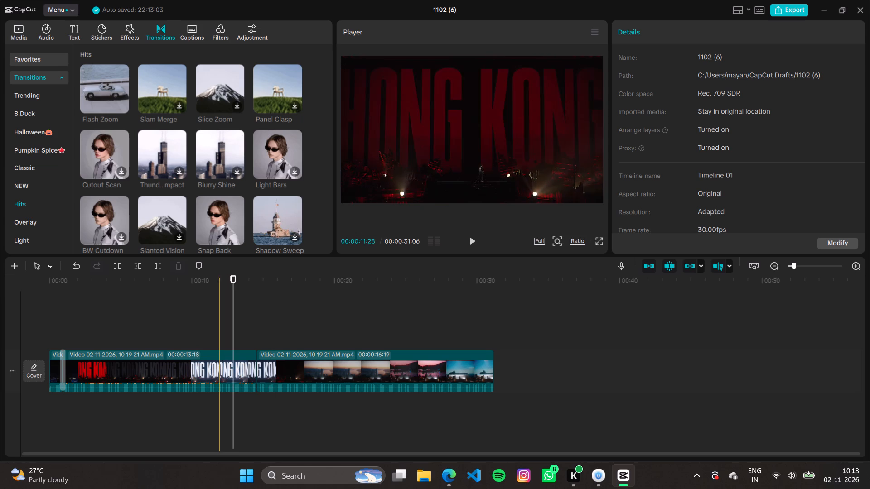
{"action": "left_click", "coordinate": [206, 323]}
{"action": "left_click", "coordinate": [224, 323]}
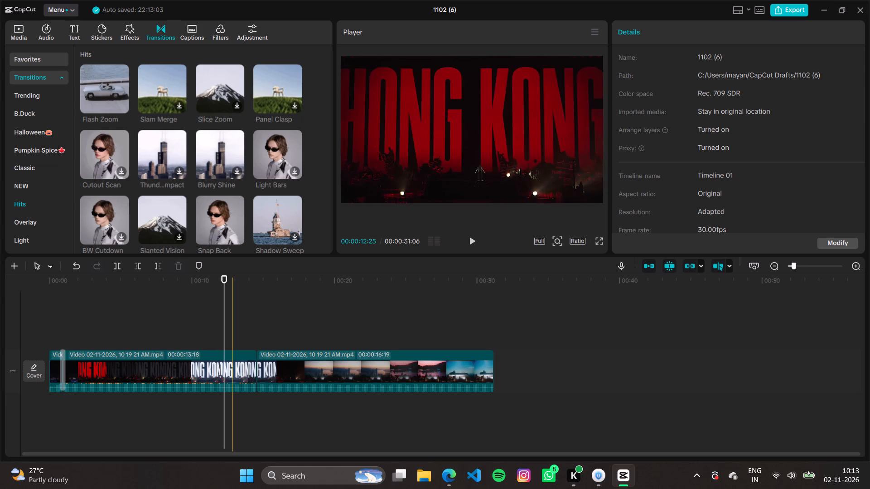
{"action": "left_click", "coordinate": [213, 327]}
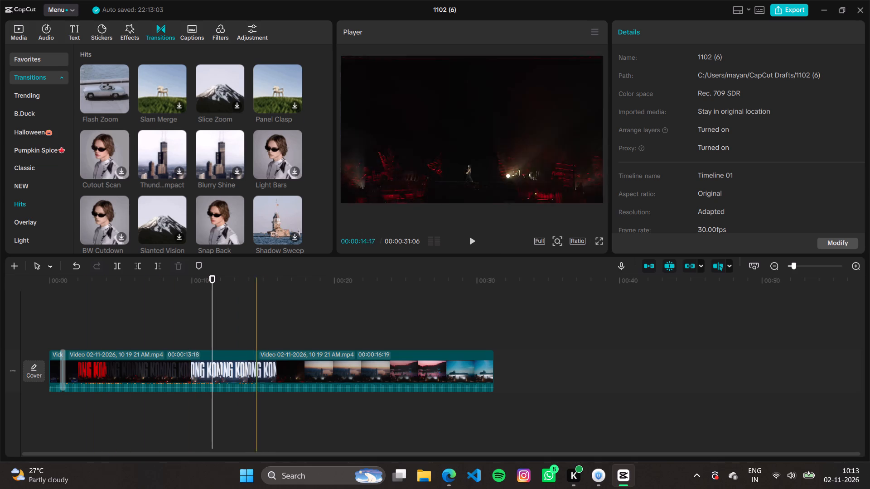
{"action": "left_click", "coordinate": [226, 315]}
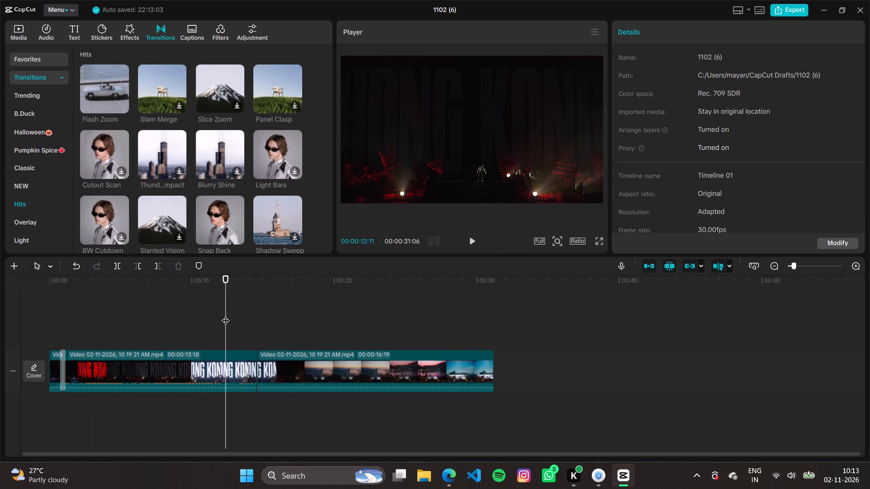
{"action": "key", "text": "ctrl+b"}
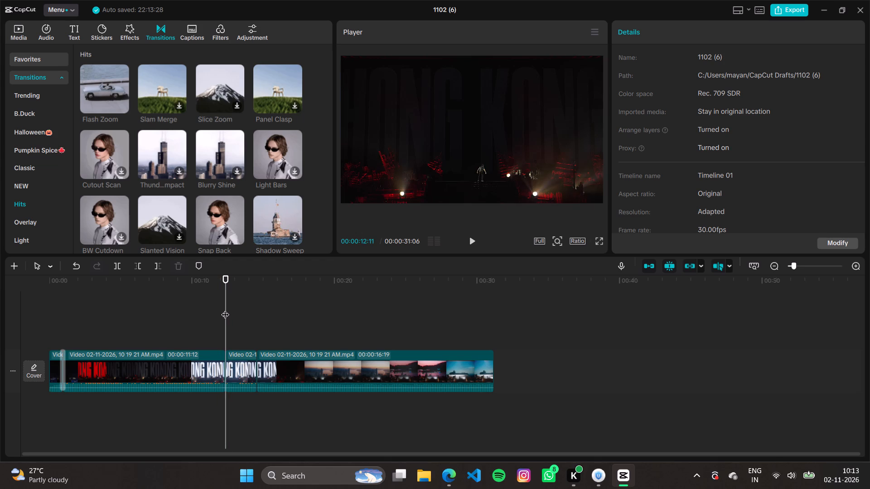
{"action": "left_click", "coordinate": [225, 309]}
Add a mask to the short clip between the 00:00:12:11 and 00:00:14:17 cuts.
{"action": "left_click", "coordinate": [234, 356]}
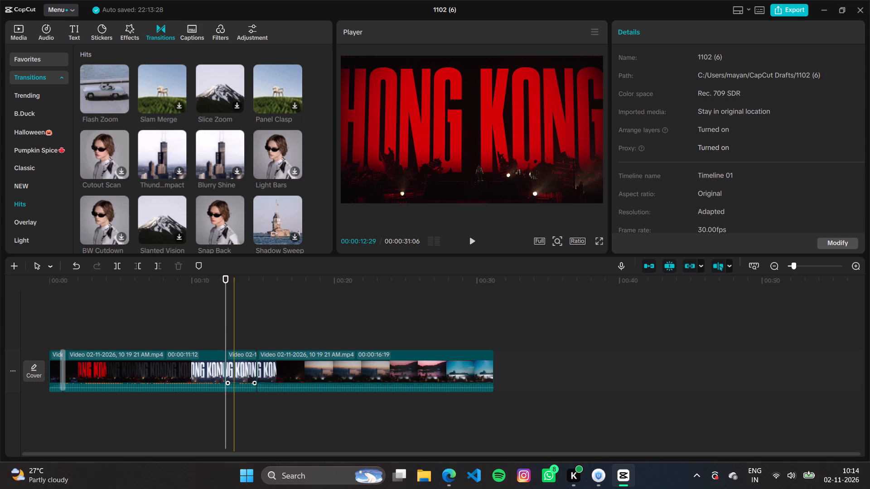
{"action": "left_click", "coordinate": [223, 326]}
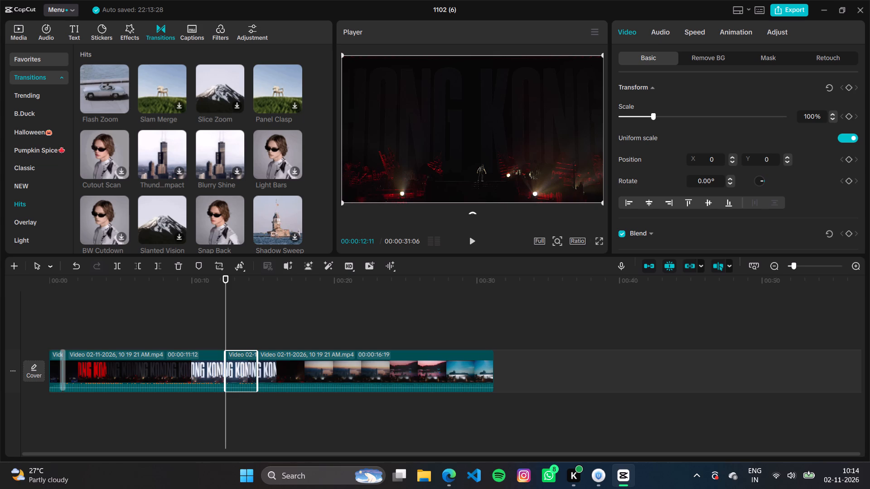
{"action": "left_click", "coordinate": [770, 62]}
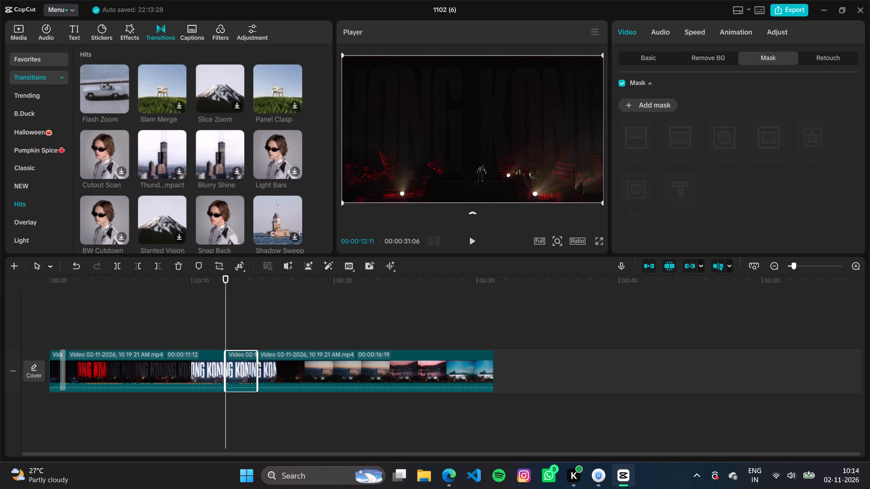
{"action": "left_click", "coordinate": [634, 102]}
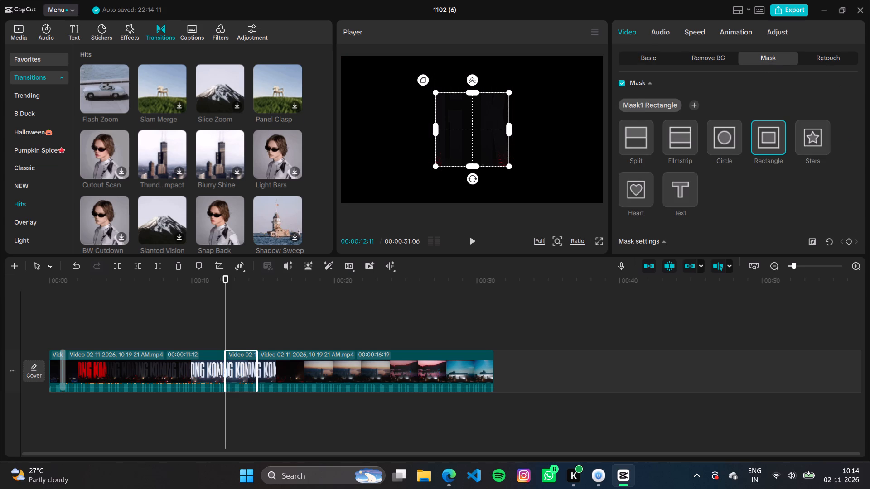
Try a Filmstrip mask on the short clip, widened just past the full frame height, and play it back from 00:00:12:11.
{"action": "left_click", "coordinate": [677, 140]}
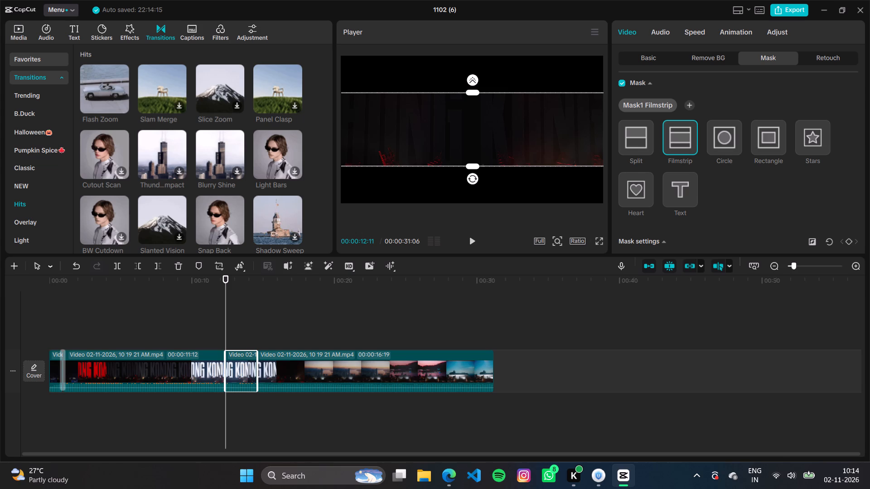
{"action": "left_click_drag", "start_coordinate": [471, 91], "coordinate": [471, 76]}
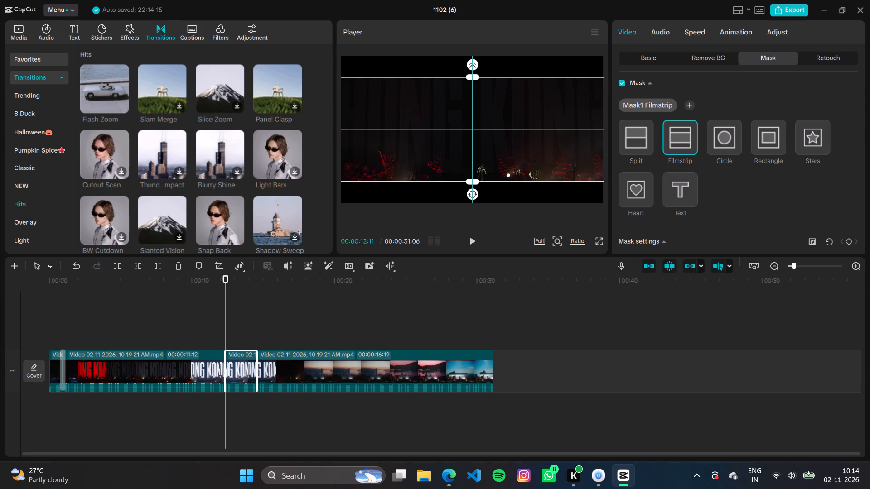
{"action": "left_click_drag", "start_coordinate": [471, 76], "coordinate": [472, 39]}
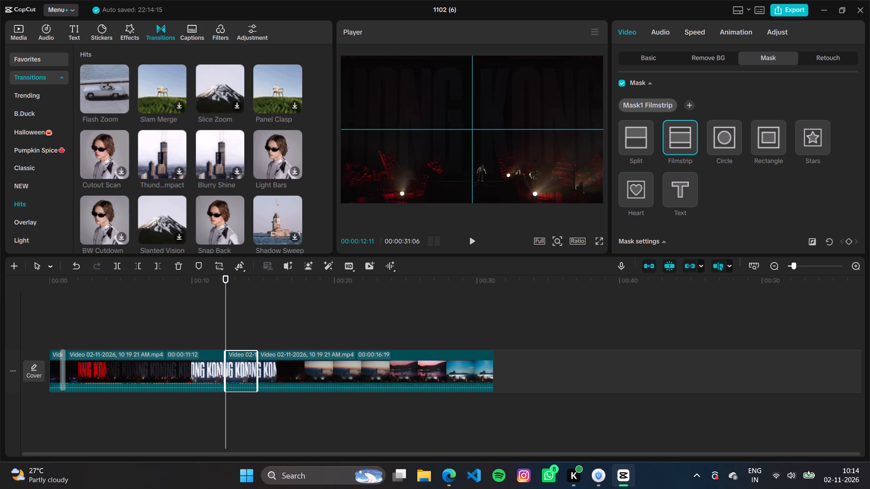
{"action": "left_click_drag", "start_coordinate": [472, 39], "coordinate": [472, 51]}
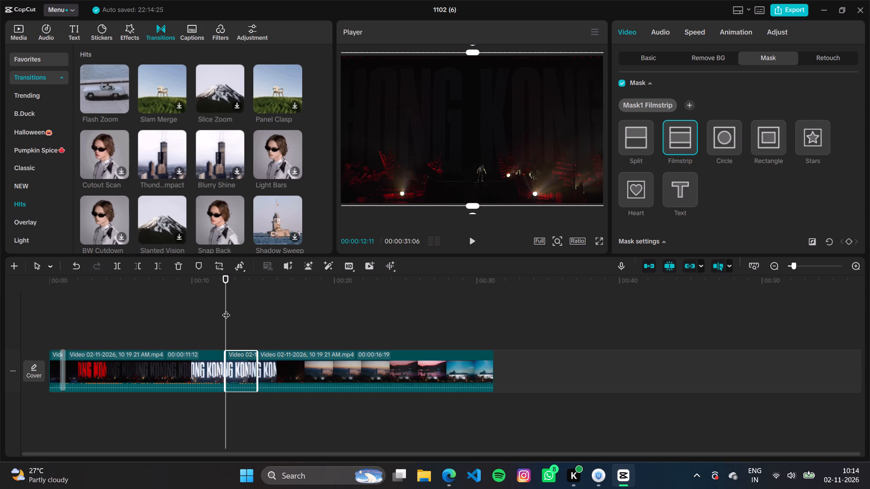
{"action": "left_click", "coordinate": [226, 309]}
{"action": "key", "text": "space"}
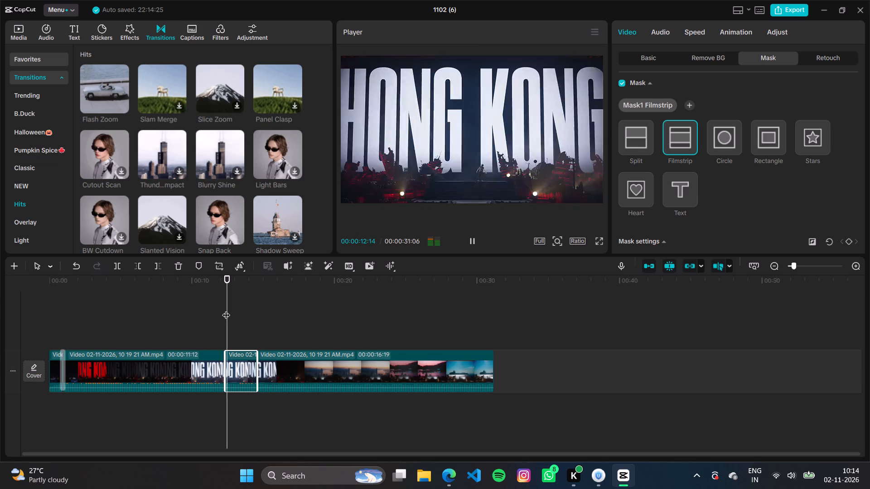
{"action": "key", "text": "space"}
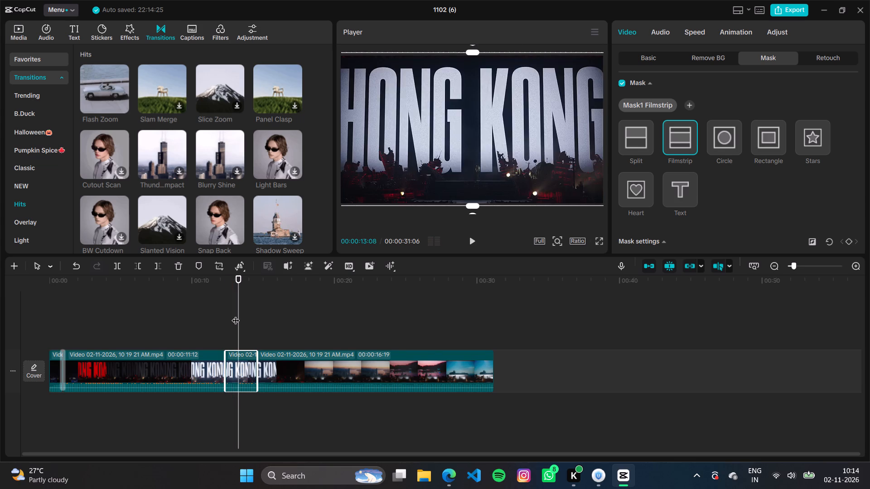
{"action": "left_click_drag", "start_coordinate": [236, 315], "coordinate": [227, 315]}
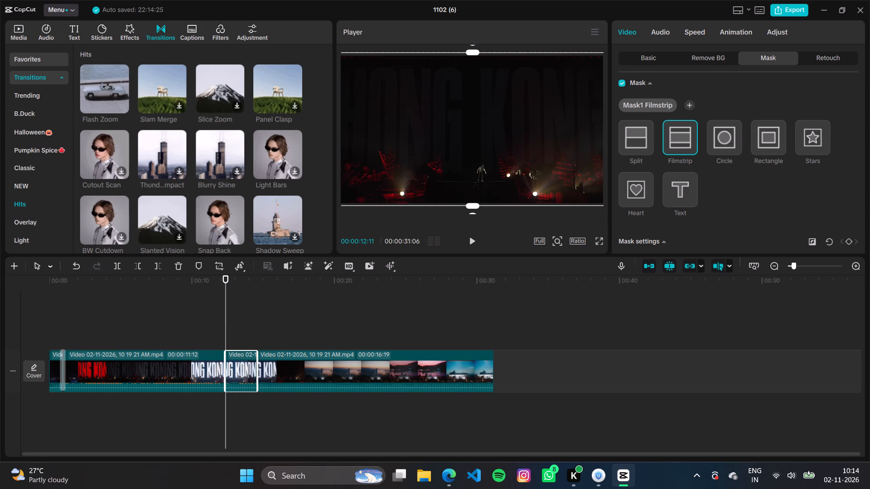
Change the short clip's mask to Split and move its dividing line slightly above the frame's centre.
{"action": "left_click", "coordinate": [639, 134]}
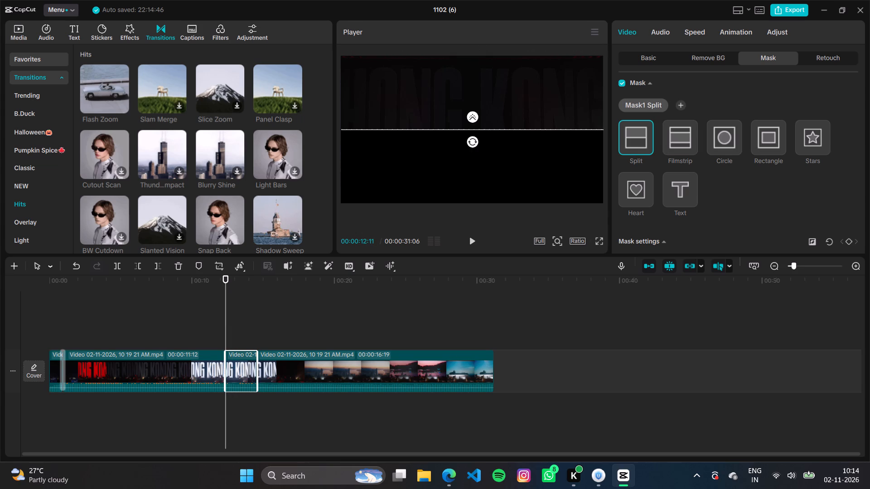
{"action": "left_click_drag", "start_coordinate": [473, 139], "coordinate": [473, 160]}
{"action": "left_click_drag", "start_coordinate": [471, 145], "coordinate": [471, 157]}
{"action": "left_click_drag", "start_coordinate": [471, 120], "coordinate": [471, 120]}
{"action": "left_click_drag", "start_coordinate": [471, 120], "coordinate": [470, 120]}
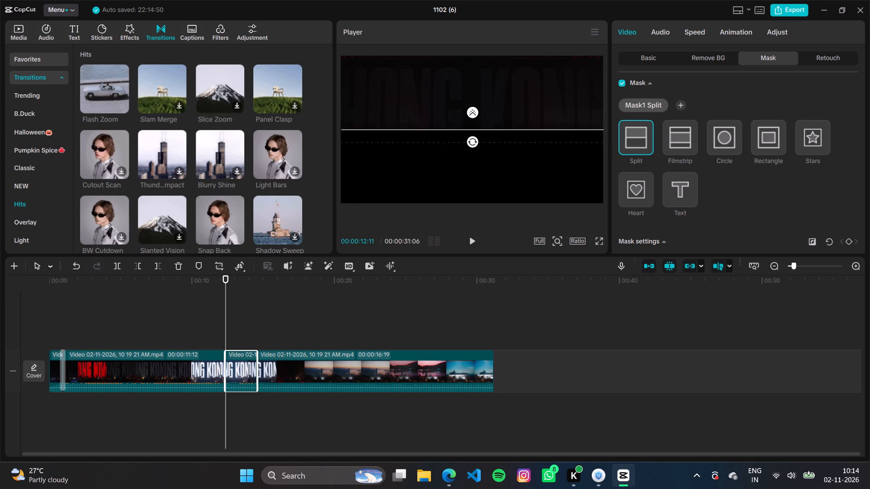
{"action": "left_click_drag", "start_coordinate": [470, 120], "coordinate": [469, 142]}
{"action": "left_click", "coordinate": [467, 127]}
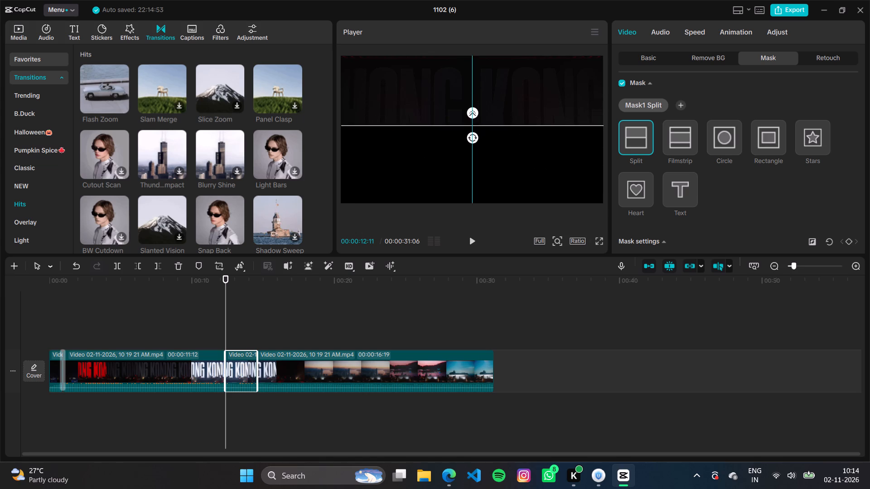
Rotate the Split mask's dividing line to vertical, keeping the left half of the footage visible.
{"action": "left_click_drag", "start_coordinate": [471, 138], "coordinate": [488, 167]}
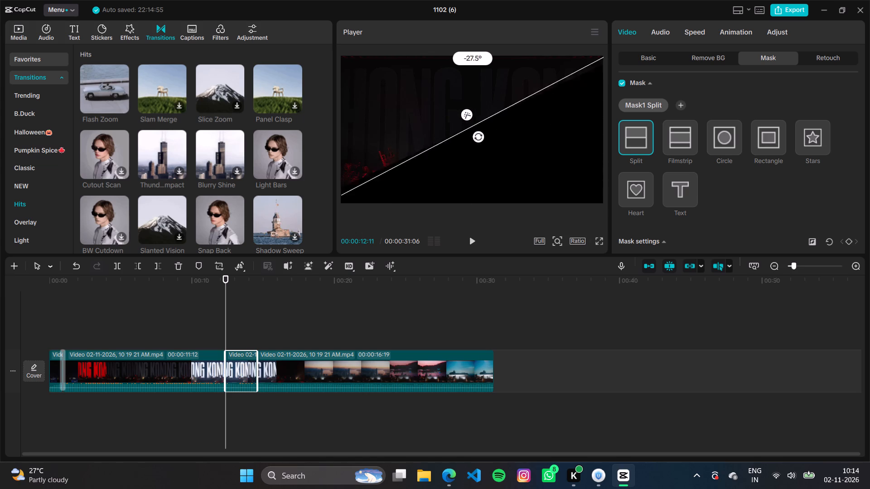
{"action": "left_click_drag", "start_coordinate": [488, 167], "coordinate": [538, 143]}
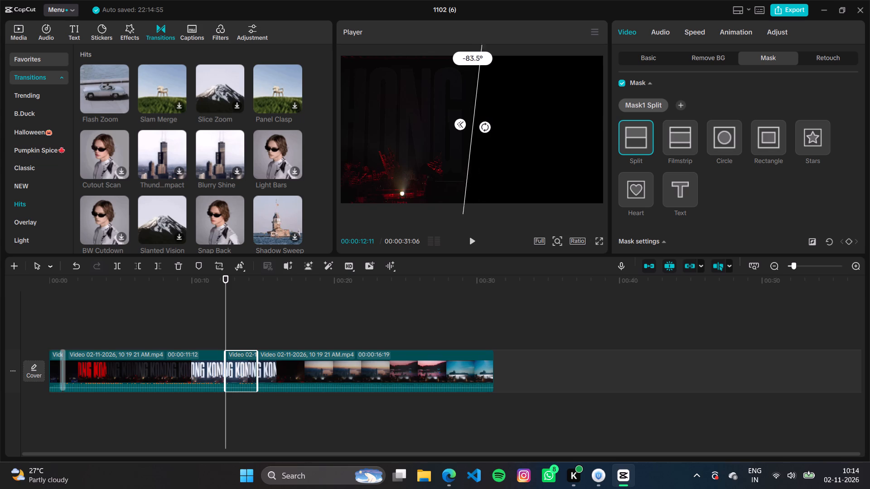
{"action": "left_click_drag", "start_coordinate": [538, 143], "coordinate": [292, 155]}
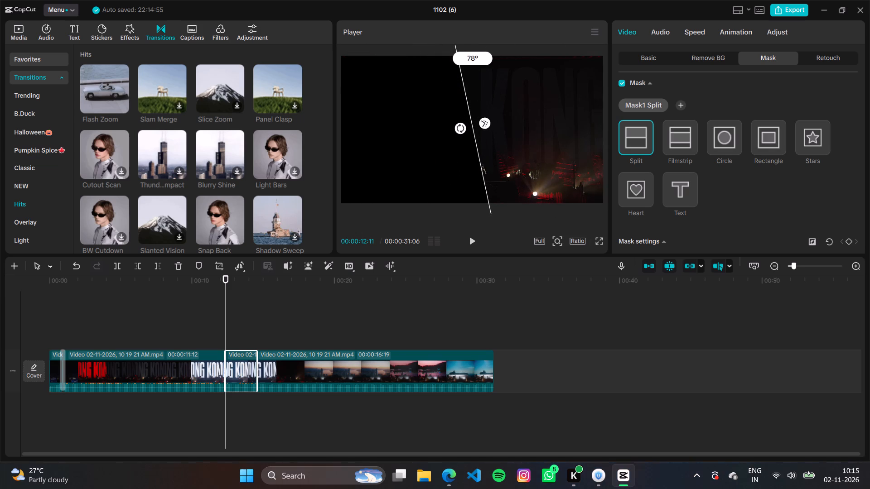
{"action": "left_click_drag", "start_coordinate": [292, 155], "coordinate": [603, 144]}
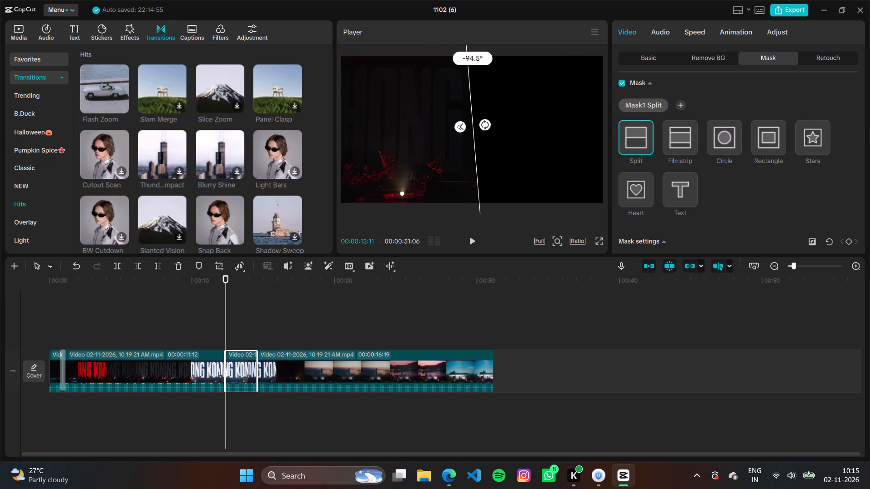
{"action": "left_click_drag", "start_coordinate": [603, 144], "coordinate": [580, 147]}
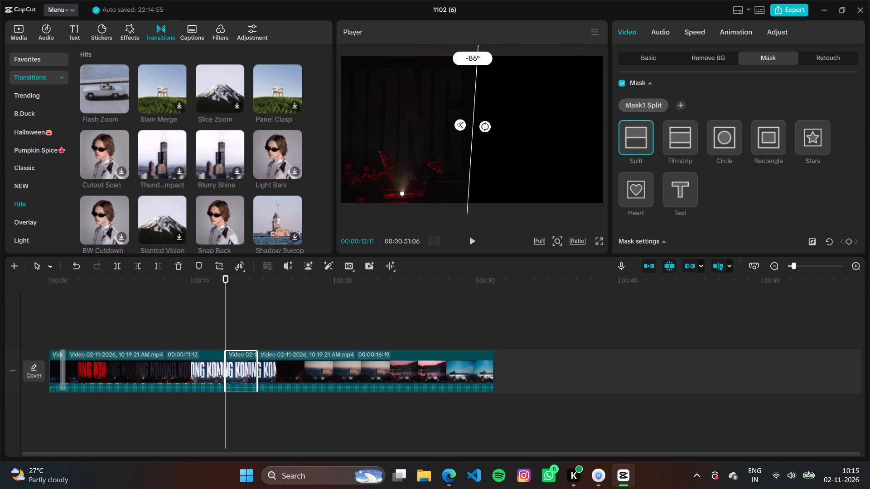
{"action": "left_click_drag", "start_coordinate": [580, 147], "coordinate": [582, 145]}
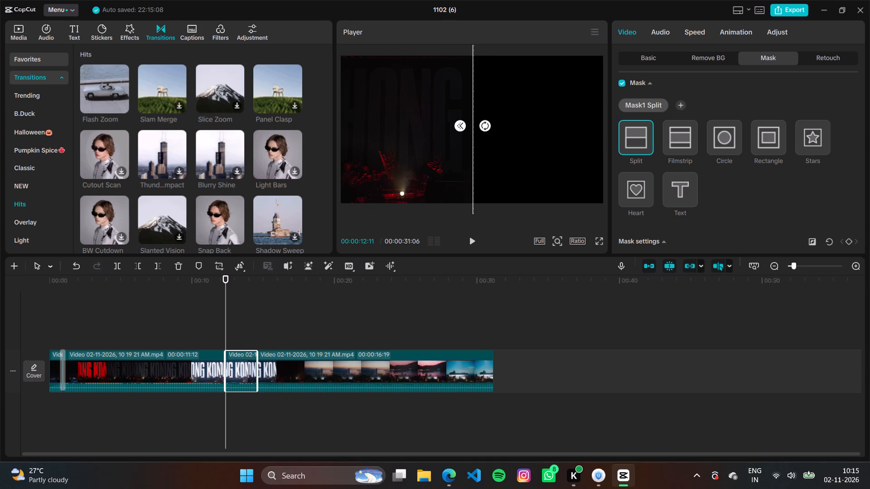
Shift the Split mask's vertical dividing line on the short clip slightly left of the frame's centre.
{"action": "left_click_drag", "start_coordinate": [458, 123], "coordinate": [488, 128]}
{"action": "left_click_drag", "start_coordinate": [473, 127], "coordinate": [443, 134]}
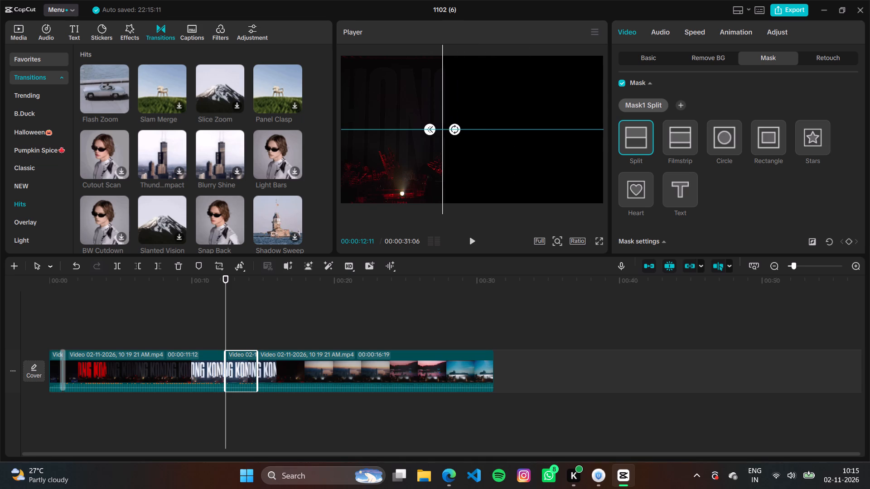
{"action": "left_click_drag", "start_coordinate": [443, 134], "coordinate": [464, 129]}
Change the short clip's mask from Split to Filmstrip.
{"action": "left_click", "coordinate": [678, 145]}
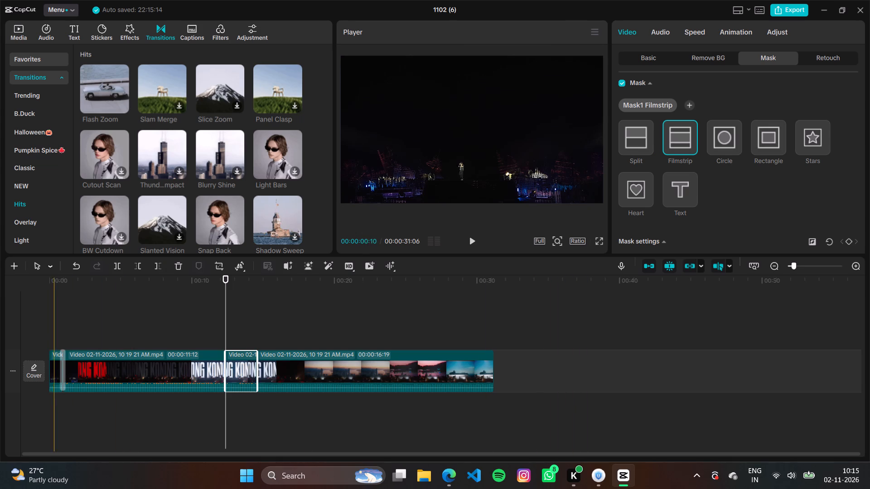
Play back and scrub through the opening of the video from its start to review the first transition.
{"action": "left_click", "coordinate": [54, 339]}
{"action": "key", "text": "space"}
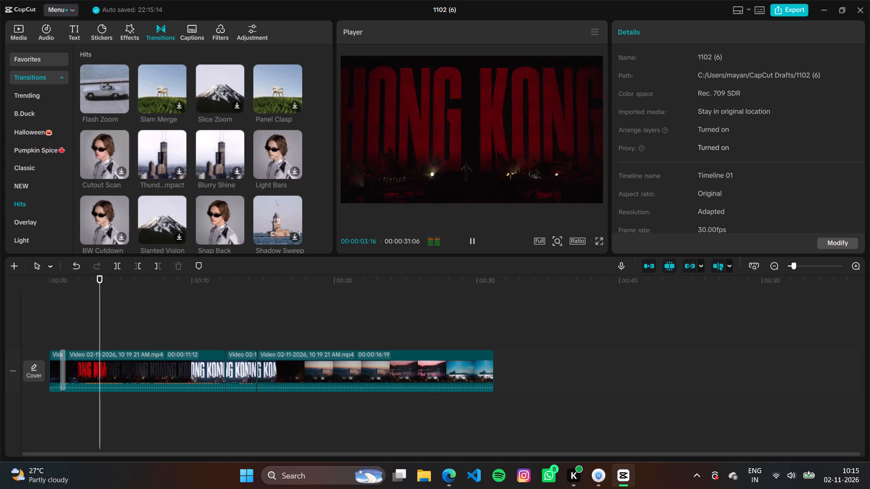
{"action": "left_click_drag", "start_coordinate": [119, 336], "coordinate": [69, 341]}
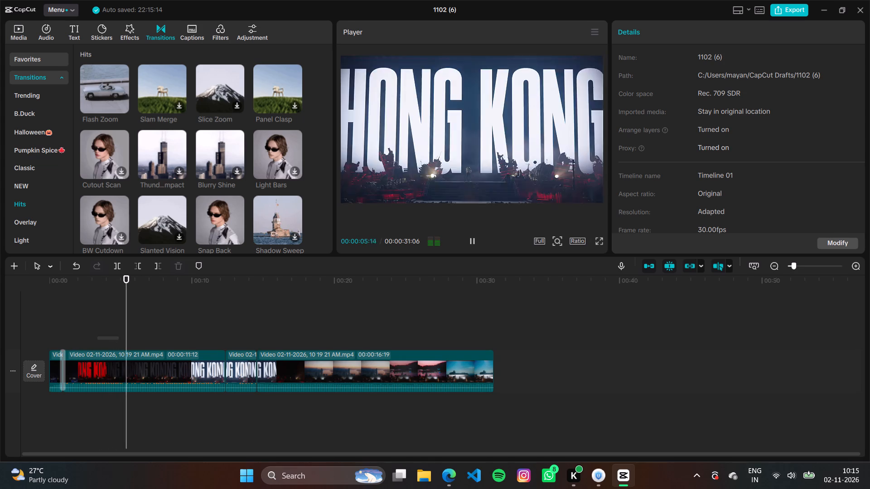
{"action": "left_click_drag", "start_coordinate": [69, 341], "coordinate": [64, 341]}
{"action": "left_click_drag", "start_coordinate": [147, 327], "coordinate": [30, 357]}
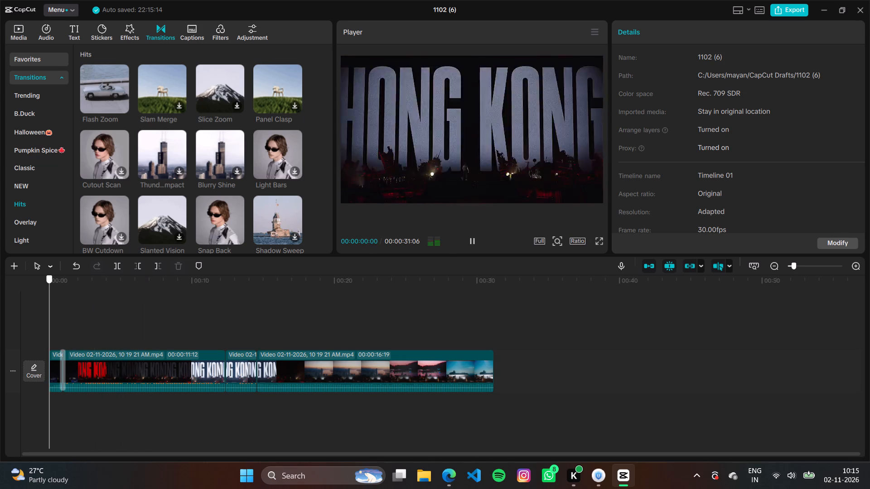
{"action": "left_click_drag", "start_coordinate": [30, 357], "coordinate": [7, 362]}
{"action": "key", "text": "space"}
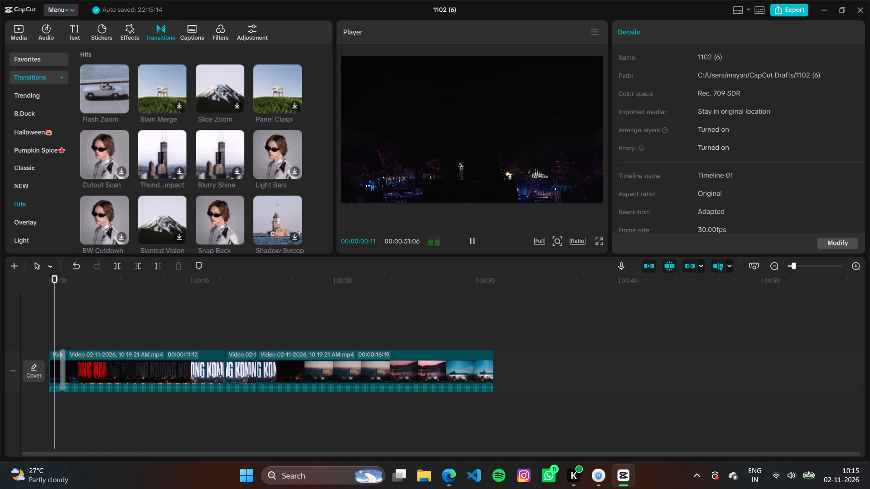
{"action": "key", "text": "space"}
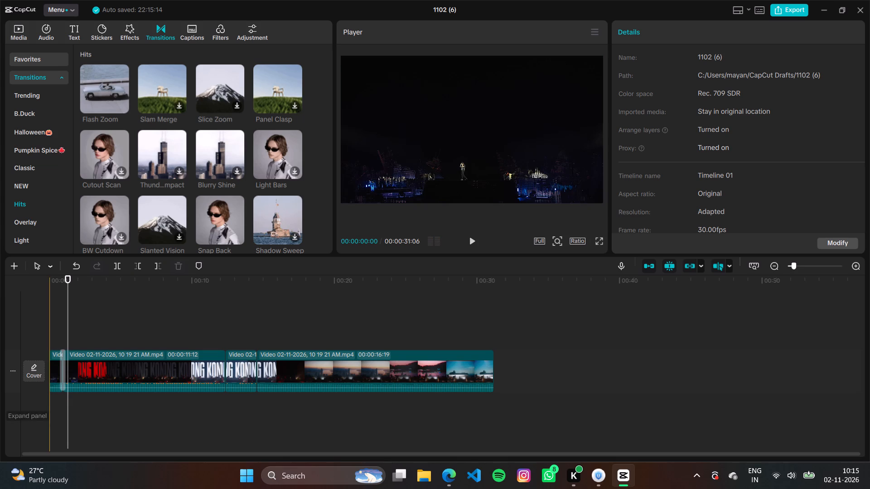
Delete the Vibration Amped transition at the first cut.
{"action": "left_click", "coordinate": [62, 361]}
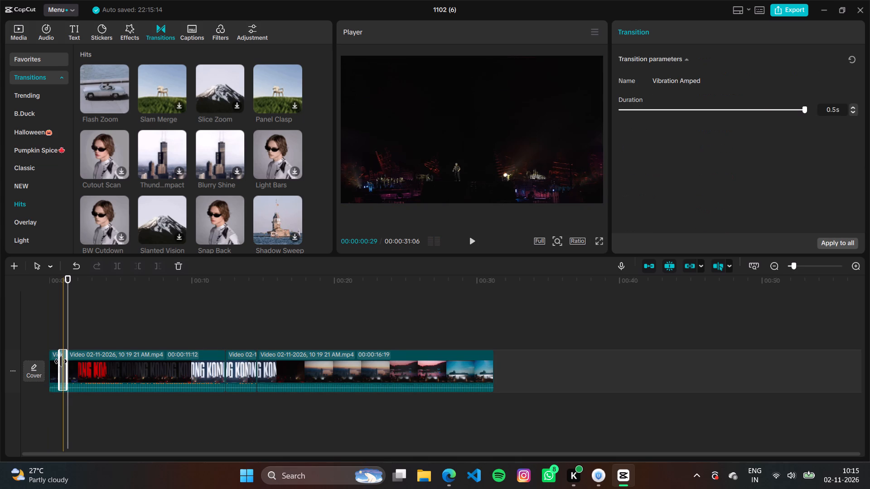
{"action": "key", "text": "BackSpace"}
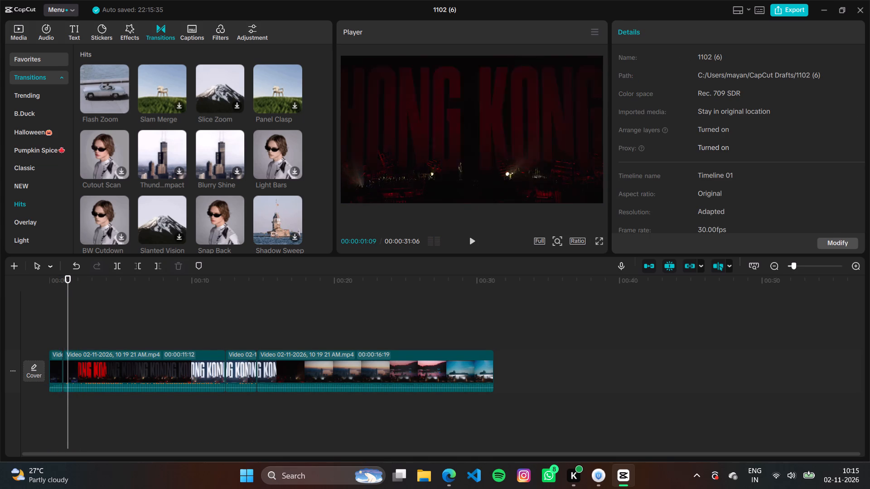
Undo the mask, transition and split edits until the footage is one uncut clip again.
{"action": "key", "text": "ctrl+z"}
{"action": "key", "text": "ctrl+z"}
{"action": "key", "text": "ctrl+z"}
{"action": "key", "text": "ctrl+z"}
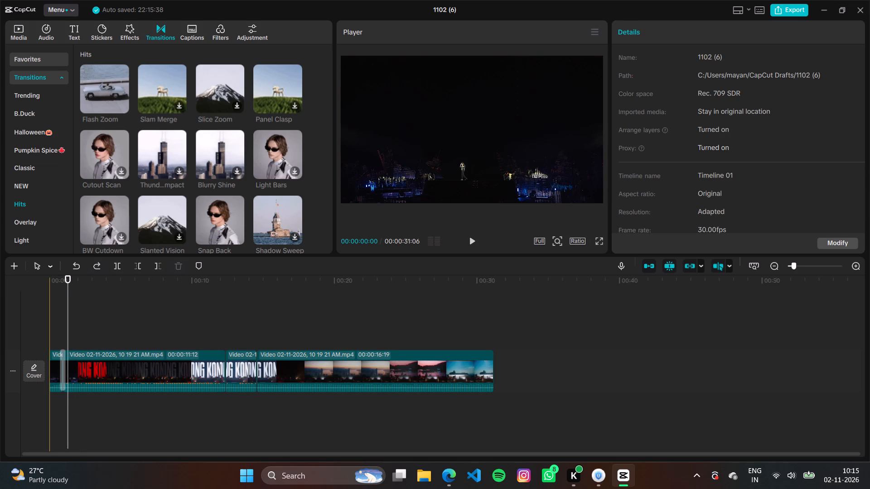
{"action": "key", "text": "ctrl+z"}
{"action": "key", "text": "ctrl+z"}
{"action": "key", "text": "ctrl+z"}
{"action": "key", "text": "ctrl+z"}
{"action": "key", "text": "ctrl+z"}
{"action": "key", "text": "ctrl+z"}
{"action": "key", "text": "ctrl+z"}
{"action": "key", "text": "ctrl+z"}
{"action": "key", "text": "ctrl+z"}
{"action": "key", "text": "ctrl+z"}
{"action": "key", "text": "ctrl+z"}
{"action": "key", "text": "ctrl+z"}
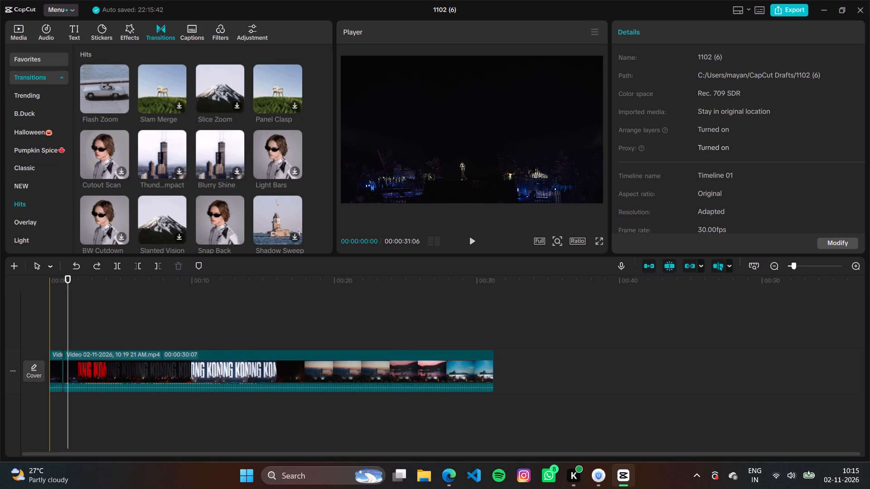
{"action": "key", "text": "ctrl+z"}
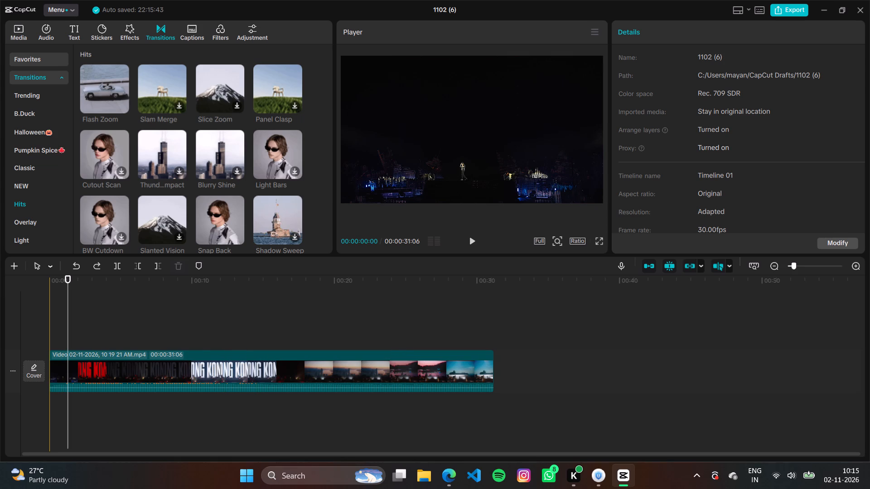
Add a Filmstrip mask to the whole clip and collapse it to size 0, with the playhead at 00:00:00:00.
{"action": "left_click", "coordinate": [50, 328]}
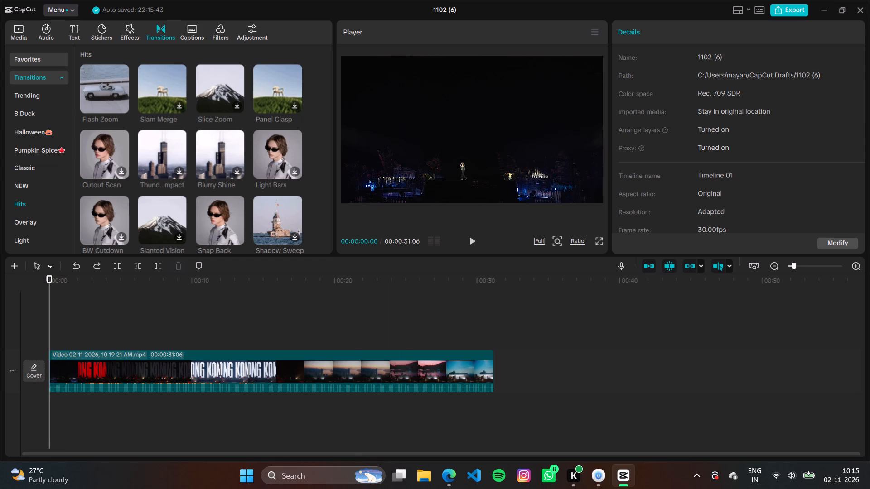
{"action": "left_click", "coordinate": [361, 390]}
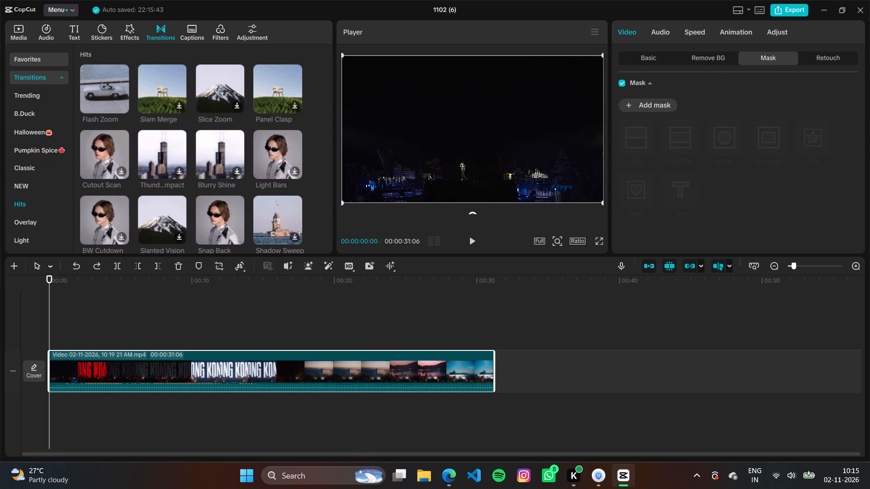
{"action": "left_click", "coordinate": [642, 111]}
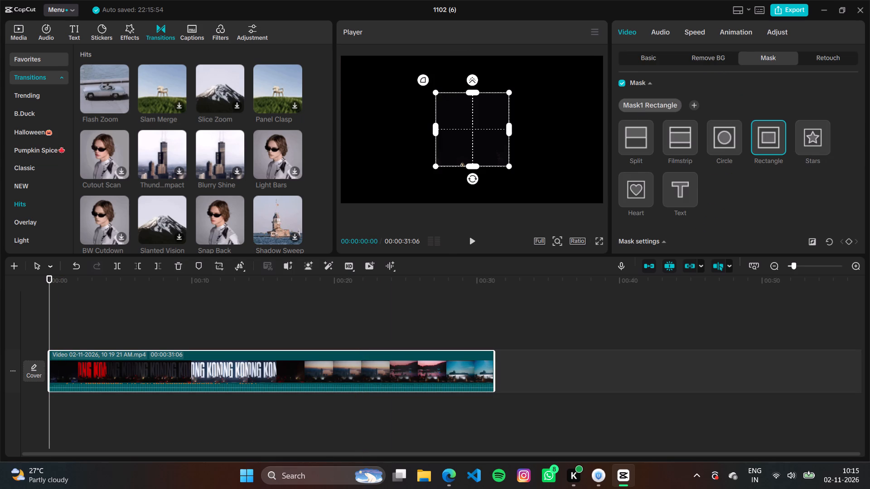
{"action": "left_click", "coordinate": [681, 135]}
{"action": "left_click_drag", "start_coordinate": [474, 93], "coordinate": [477, 158]}
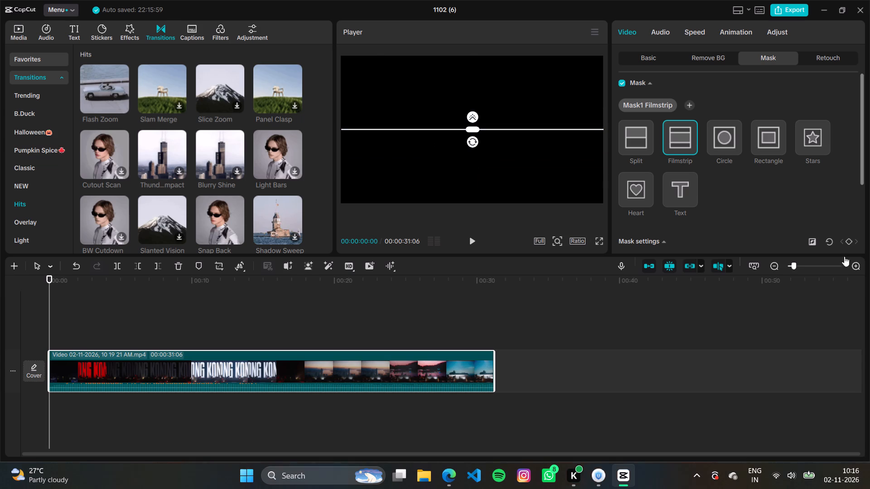
Add a keyframe for all mask settings at 00:00:00:00.
{"action": "scroll", "coordinate": [782, 175], "scroll_direction": "down", "scroll_amount": 3}
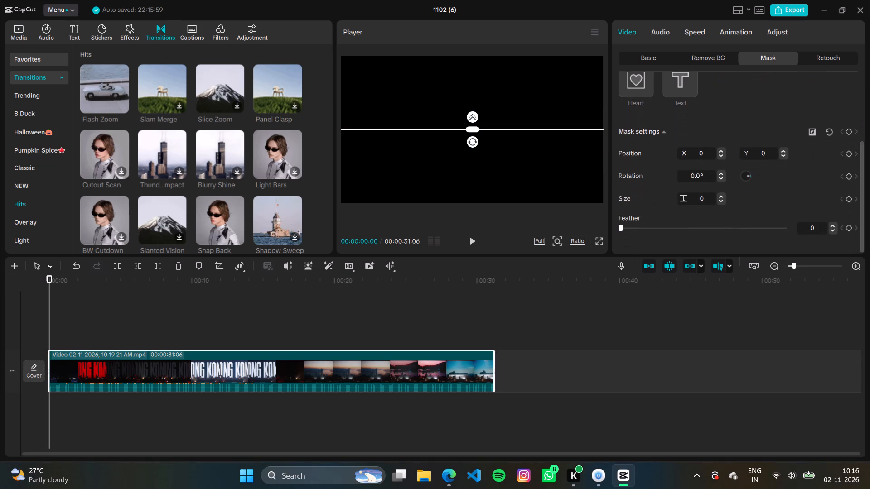
{"action": "scroll", "coordinate": [782, 175], "scroll_direction": "down", "scroll_amount": 2}
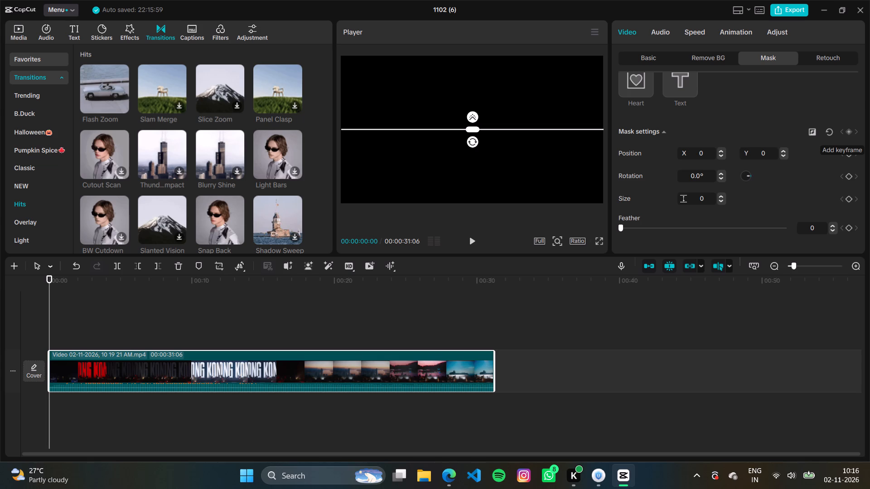
{"action": "left_click", "coordinate": [848, 134]}
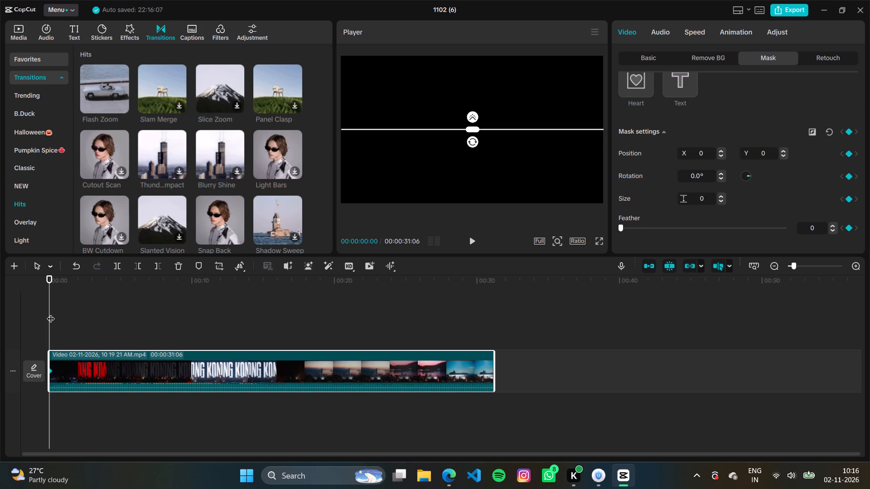
At 00:00:03:25, widen the Filmstrip mask just past the full frame height to set its second keyframe.
{"action": "left_click_drag", "start_coordinate": [51, 313], "coordinate": [75, 315]}
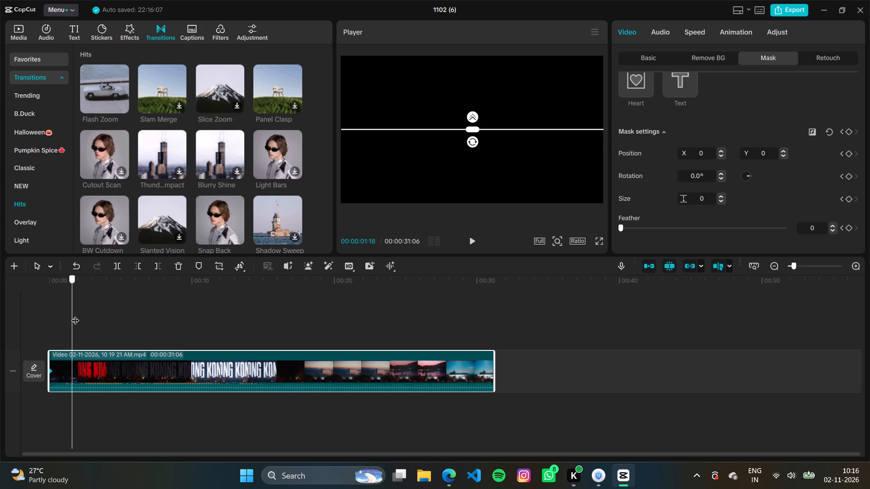
{"action": "left_click_drag", "start_coordinate": [75, 315], "coordinate": [119, 320]}
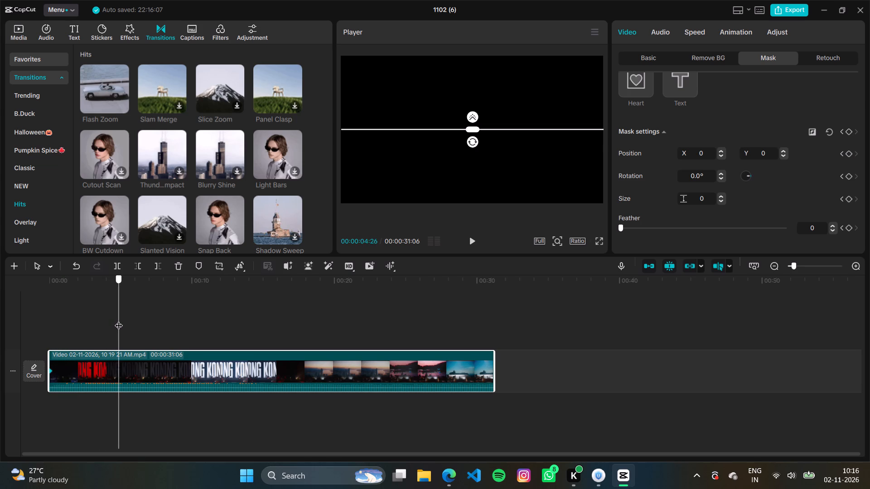
{"action": "left_click_drag", "start_coordinate": [119, 320], "coordinate": [110, 320]}
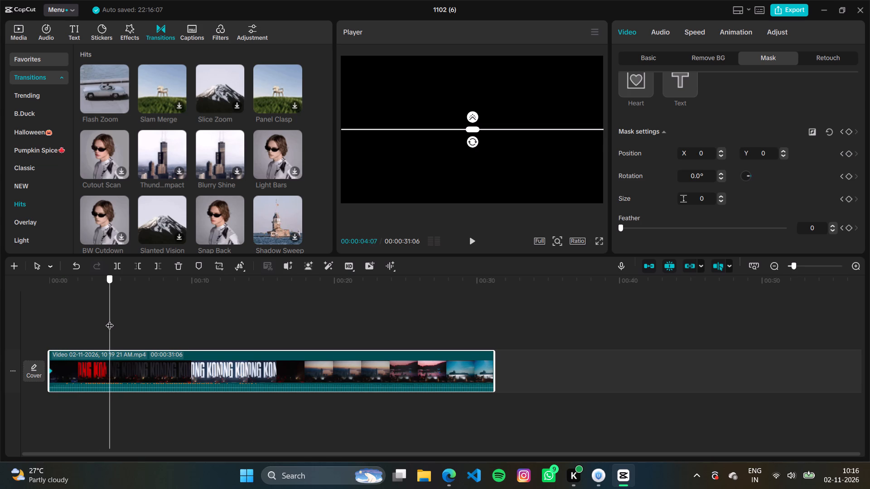
{"action": "left_click_drag", "start_coordinate": [110, 320], "coordinate": [104, 320]}
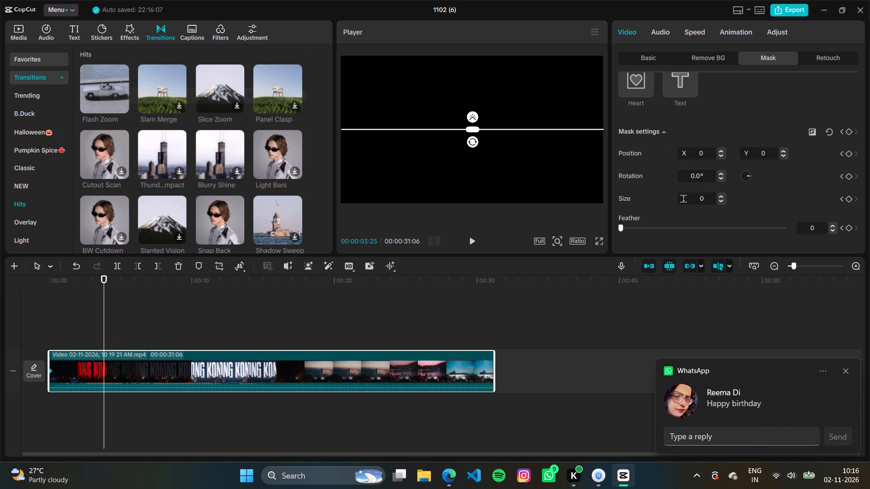
{"action": "left_click_drag", "start_coordinate": [473, 129], "coordinate": [472, 110]}
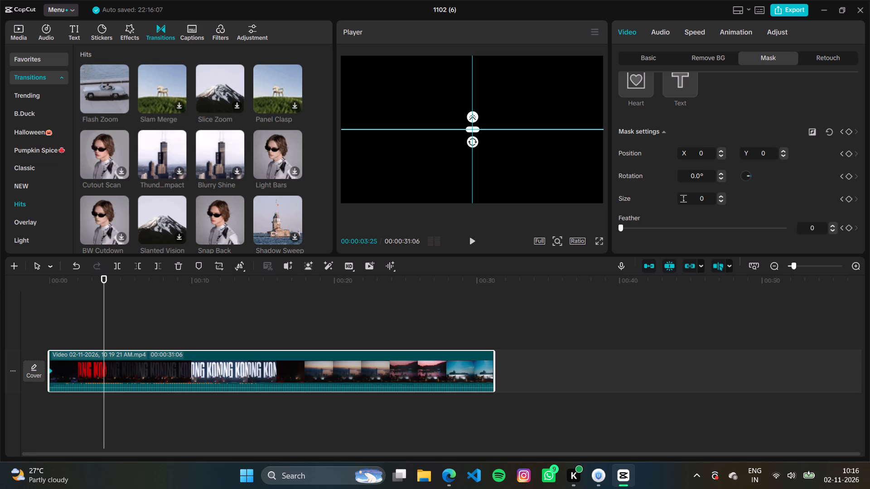
At 00:00:03:25, open the collapsed Filmstrip mask vertically until its edges sit just beyond the frame's full height.
{"action": "left_click", "coordinate": [472, 126]}
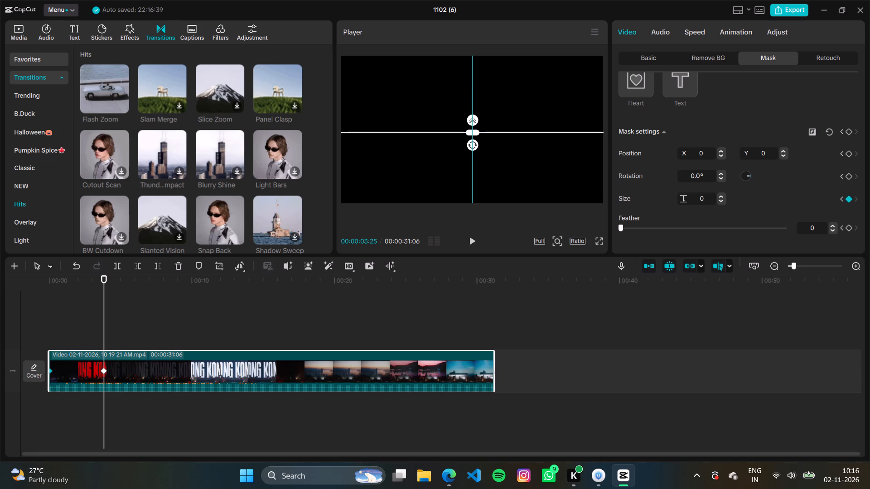
{"action": "left_click_drag", "start_coordinate": [471, 114], "coordinate": [471, 96]}
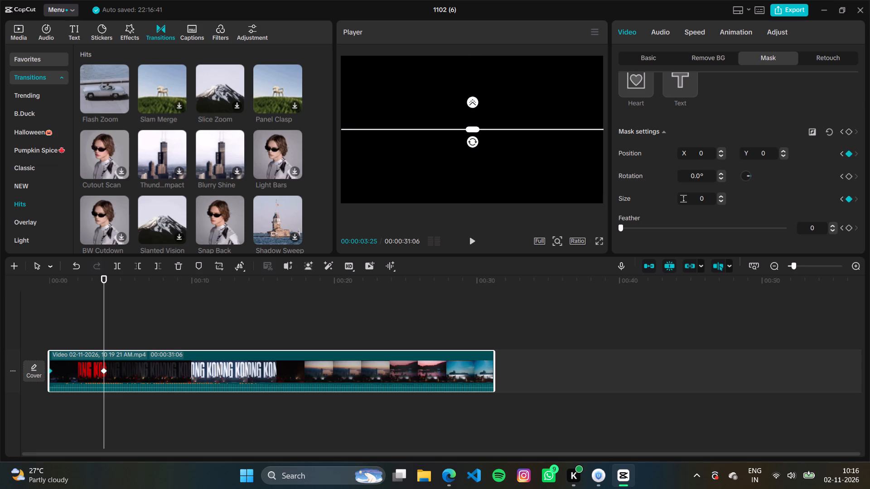
{"action": "left_click_drag", "start_coordinate": [471, 96], "coordinate": [473, 136]}
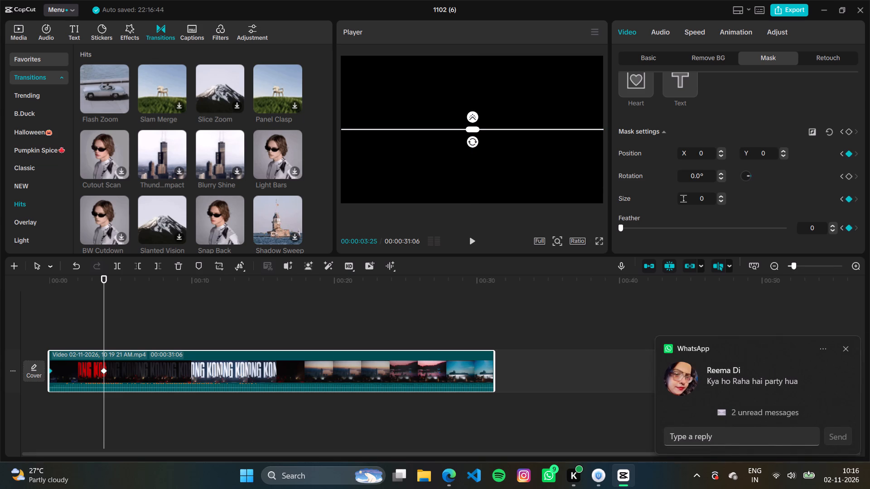
{"action": "left_click_drag", "start_coordinate": [469, 127], "coordinate": [470, 113]}
{"action": "left_click_drag", "start_coordinate": [472, 129], "coordinate": [473, 208]}
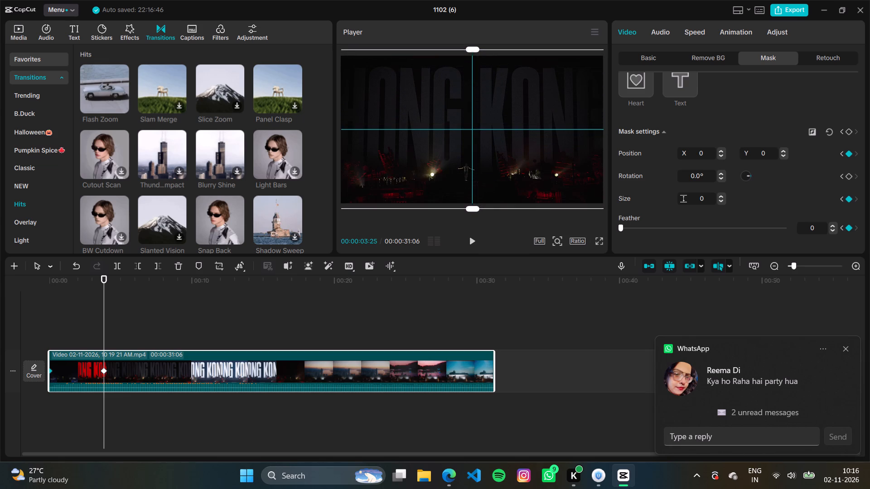
Play the clip from the start to about 00:00:04:00 to review the mask opening animation.
{"action": "left_click", "coordinate": [52, 295]}
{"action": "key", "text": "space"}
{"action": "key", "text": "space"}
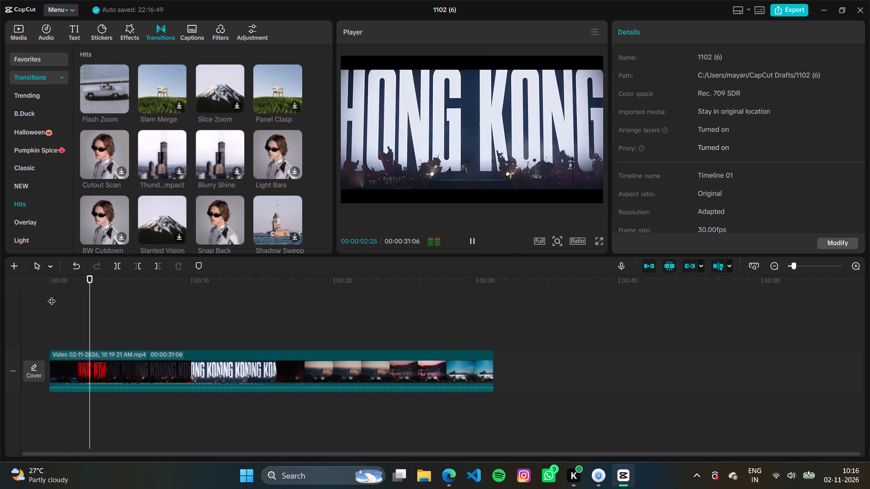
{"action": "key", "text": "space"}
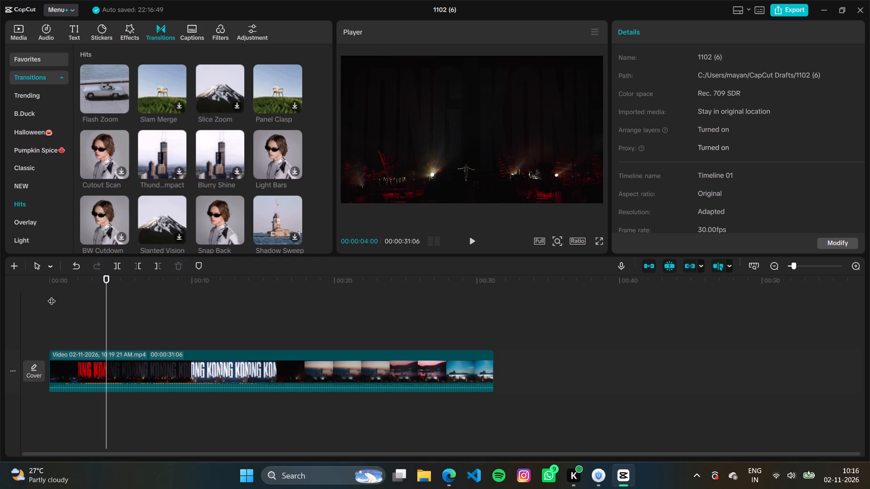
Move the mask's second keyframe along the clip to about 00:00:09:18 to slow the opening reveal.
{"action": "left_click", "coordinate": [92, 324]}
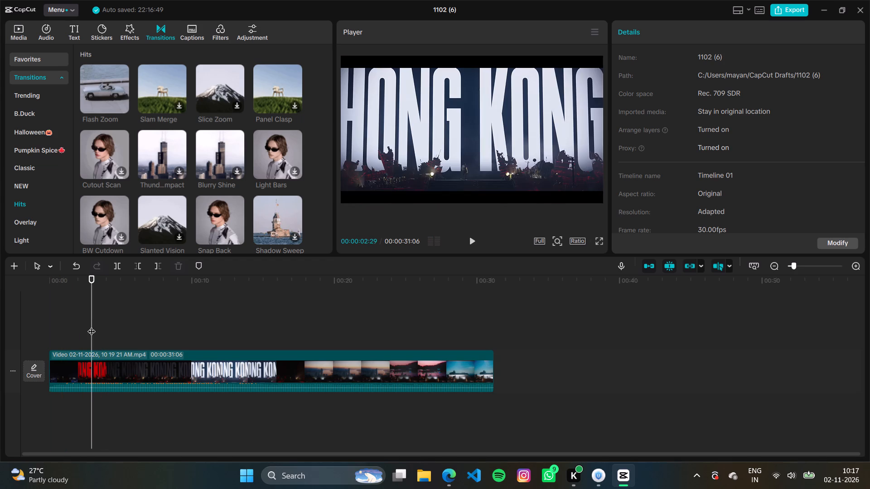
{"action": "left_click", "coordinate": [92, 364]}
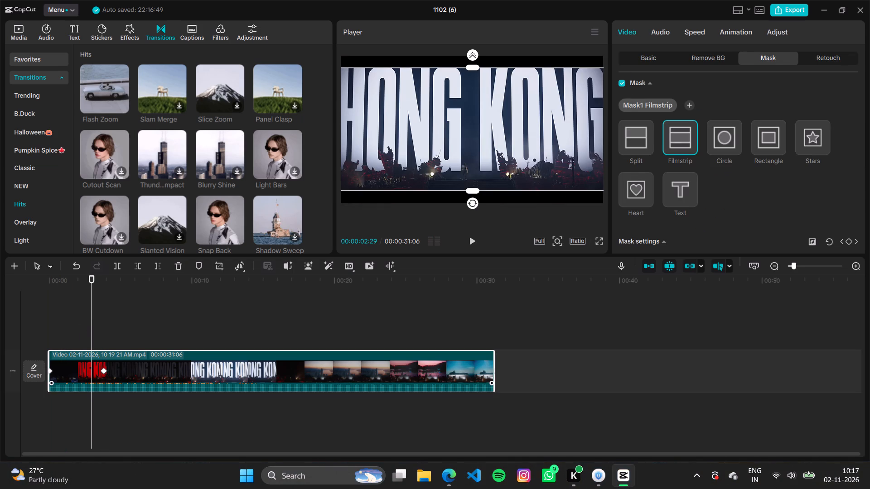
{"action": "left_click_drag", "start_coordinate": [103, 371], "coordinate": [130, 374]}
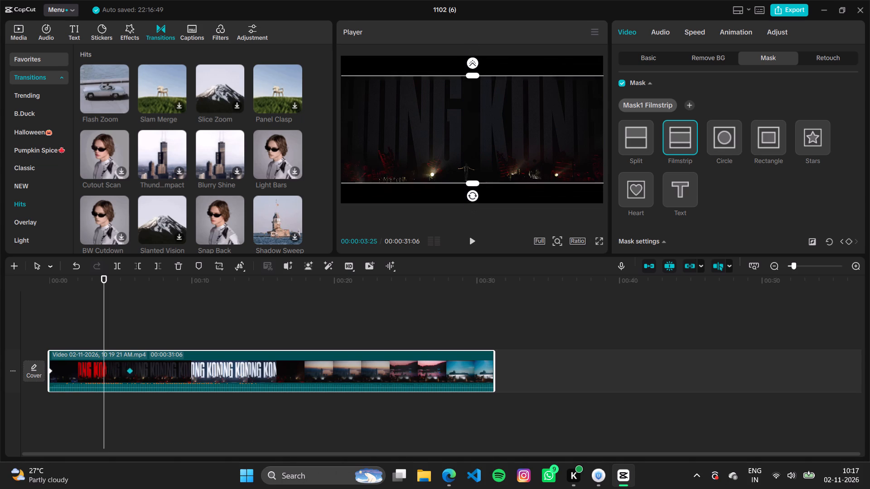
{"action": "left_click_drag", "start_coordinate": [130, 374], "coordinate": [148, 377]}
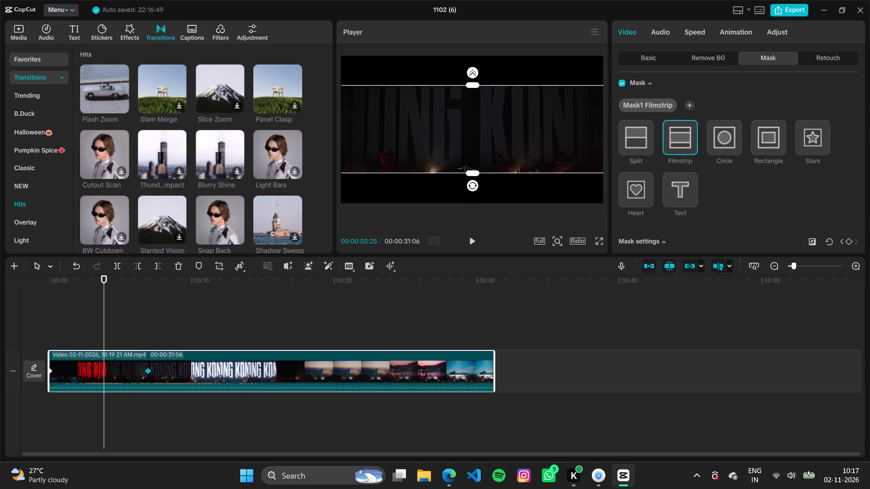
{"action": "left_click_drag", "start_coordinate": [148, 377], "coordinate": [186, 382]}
Play back the mask reveal from the start, and move its second keyframe to about 00:00:08:20.
{"action": "left_click", "coordinate": [50, 320]}
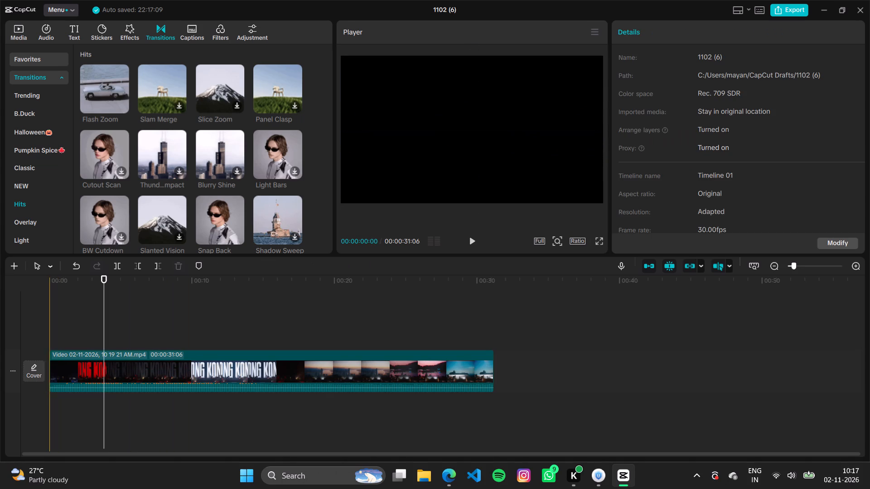
{"action": "key", "text": "space"}
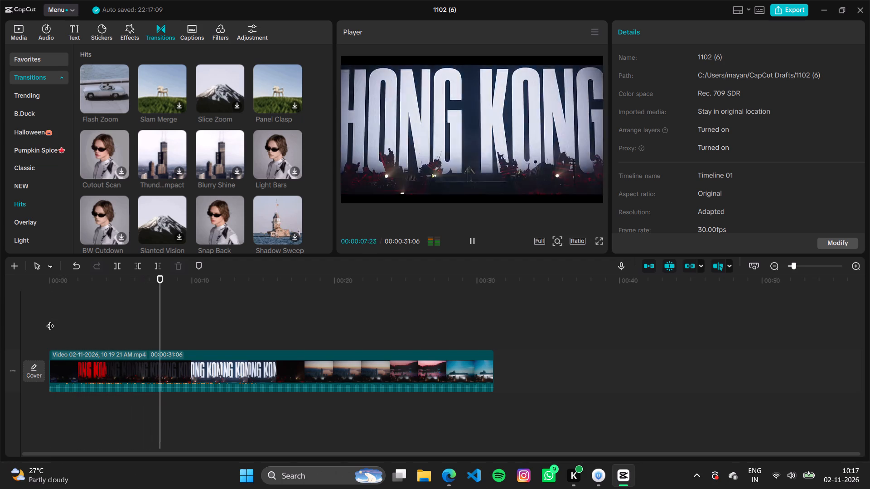
{"action": "key", "text": "space"}
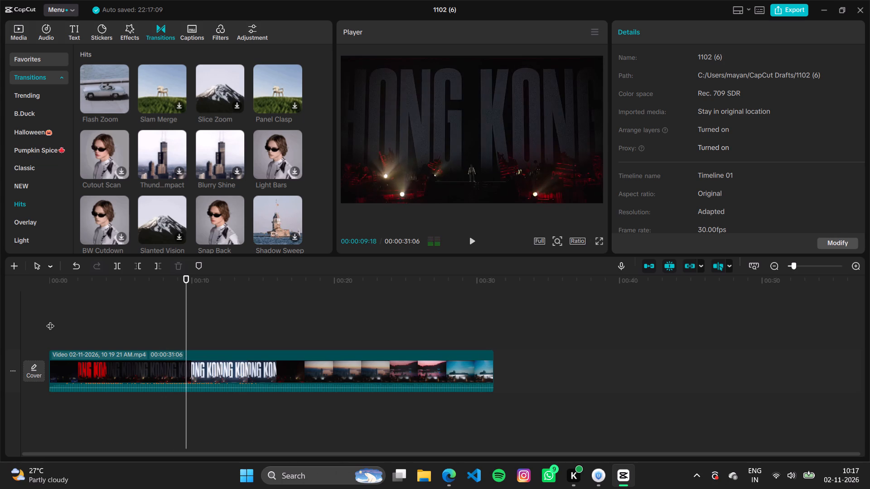
{"action": "left_click", "coordinate": [113, 373]}
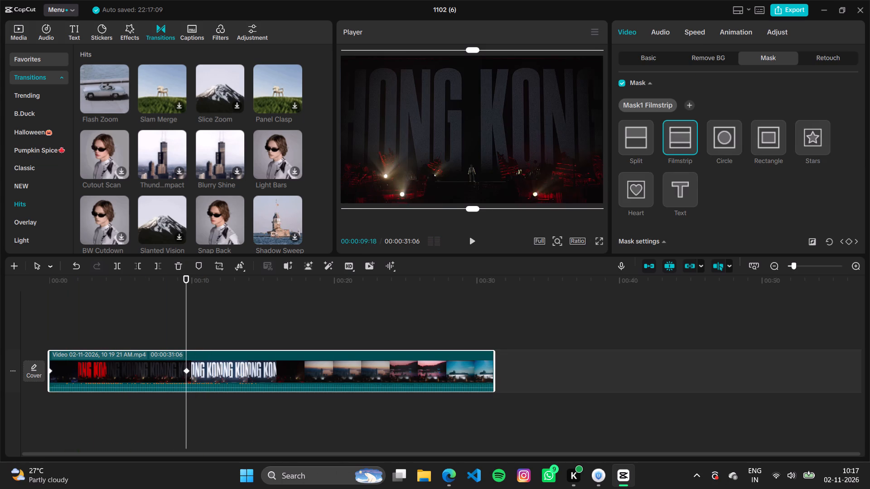
{"action": "left_click_drag", "start_coordinate": [187, 370], "coordinate": [173, 370]}
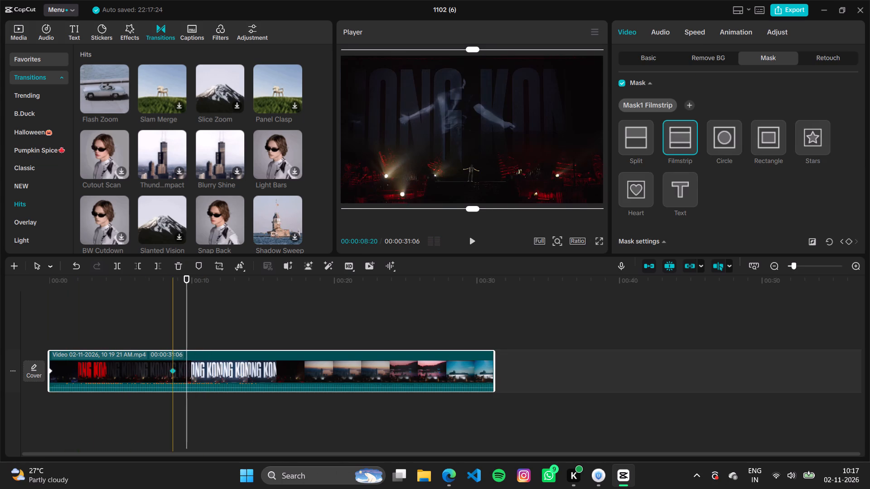
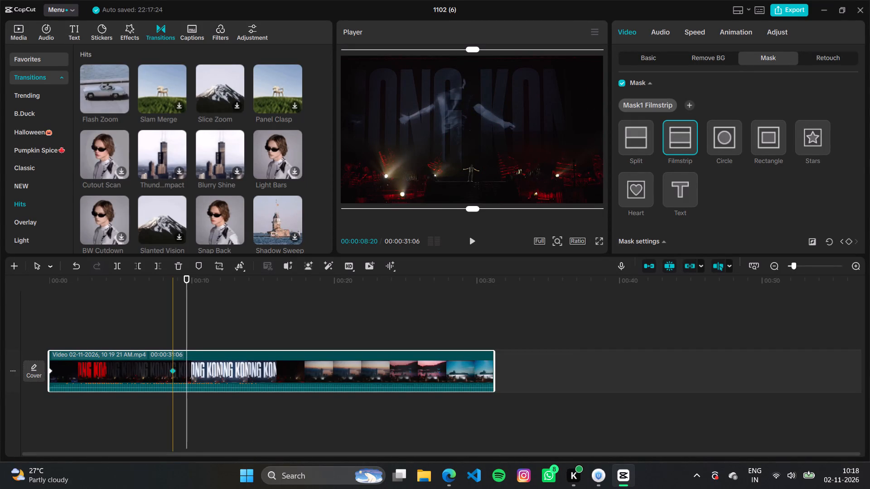
Play the concert clip onward from just past the mask's second keyframe to review the footage after the reveal.
{"action": "key", "text": "space"}
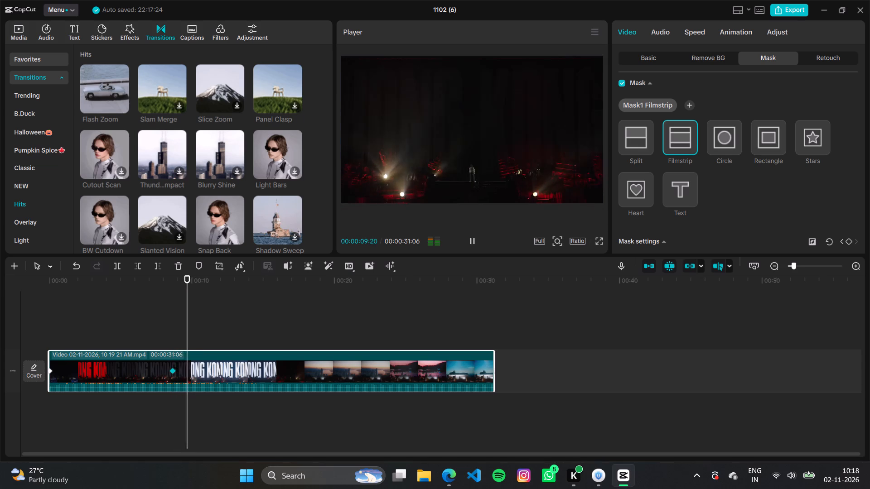
Pause playback and return the playhead to about 00:00:08:08, just before the mask's second keyframe, to examine the end of the reveal.
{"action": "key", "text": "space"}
{"action": "left_click", "coordinate": [173, 331]}
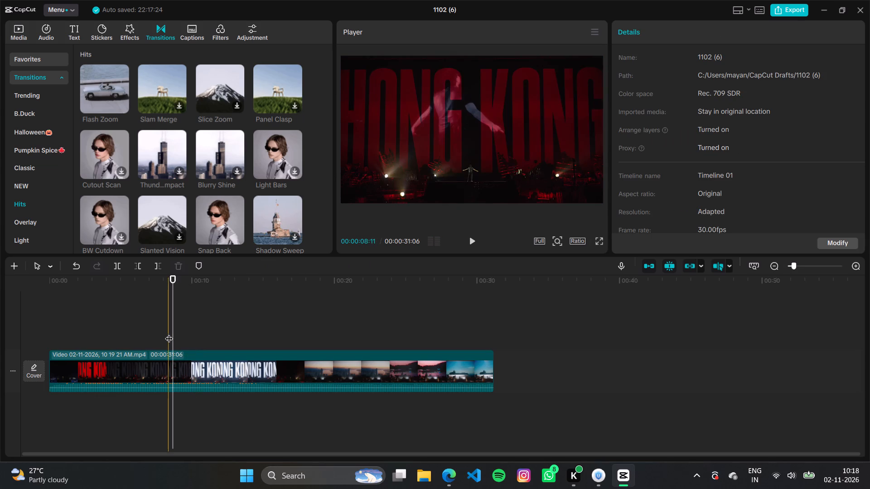
{"action": "left_click", "coordinate": [172, 326]}
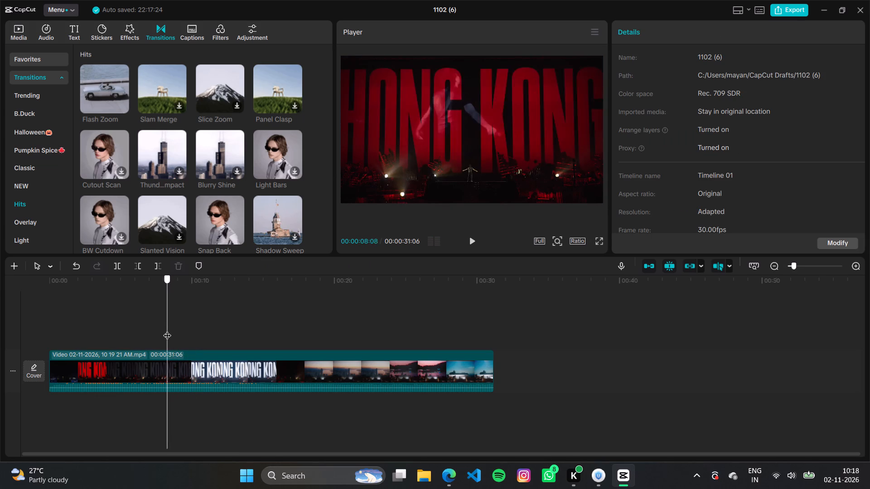
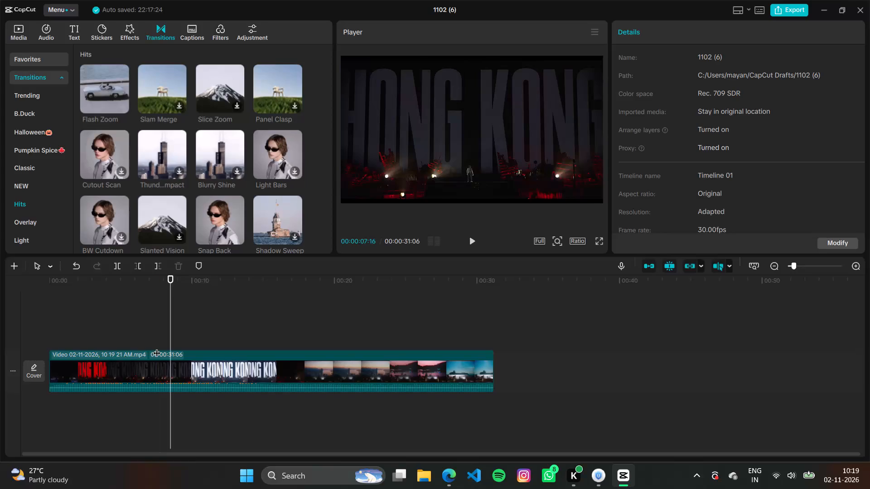
At the Filmstrip mask's second keyframe, 00:00:08:20, switch the concert clip's mask to the Text shape.
{"action": "left_click", "coordinate": [157, 347]}
{"action": "left_click", "coordinate": [158, 362]}
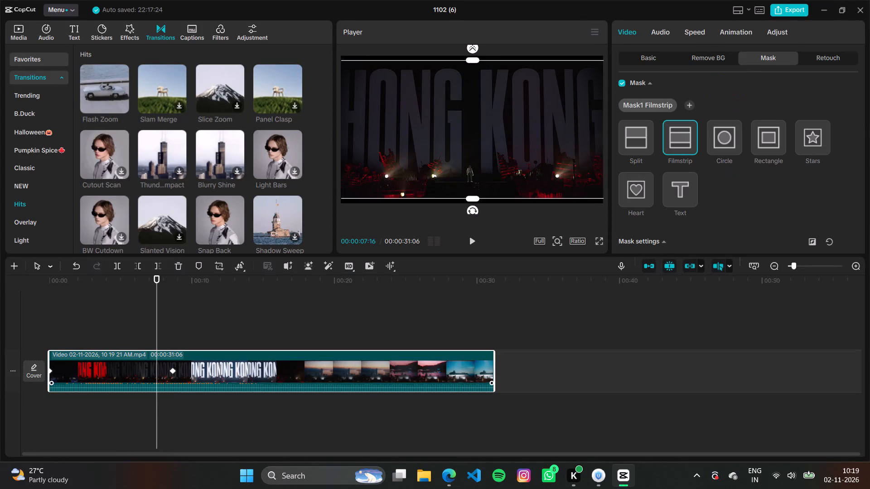
{"action": "left_click", "coordinate": [173, 346]}
{"action": "left_click", "coordinate": [174, 368]}
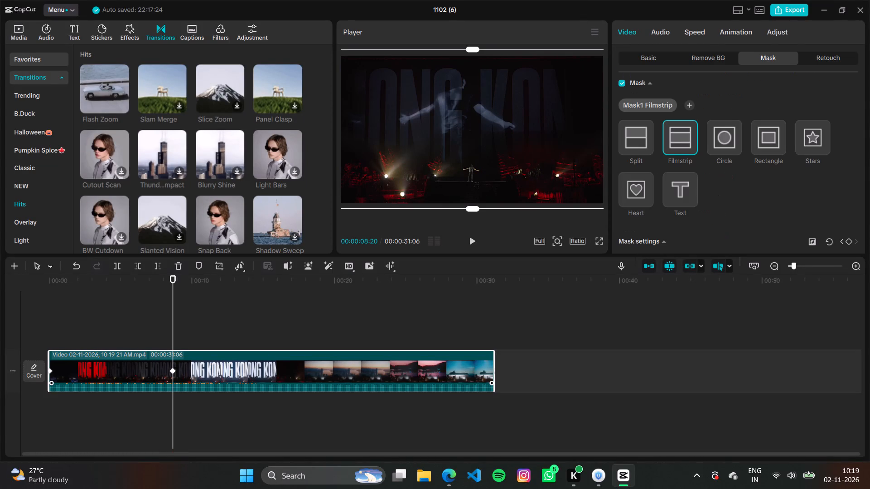
{"action": "left_click", "coordinate": [686, 193]}
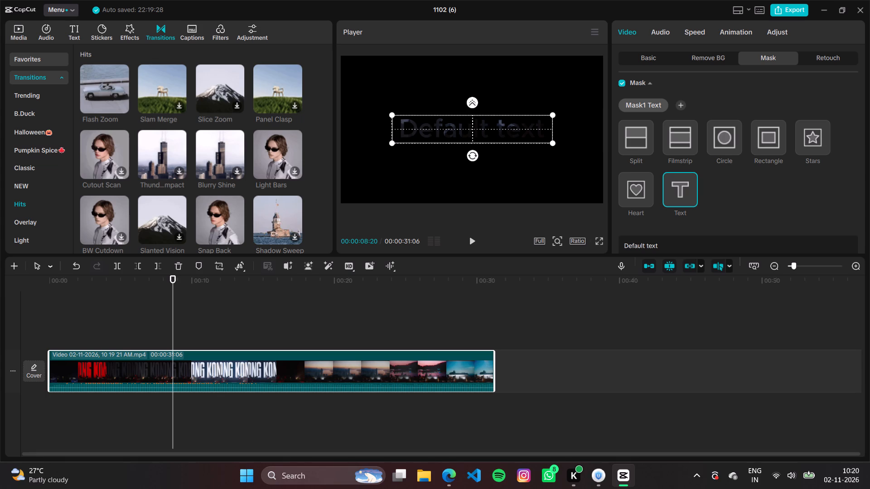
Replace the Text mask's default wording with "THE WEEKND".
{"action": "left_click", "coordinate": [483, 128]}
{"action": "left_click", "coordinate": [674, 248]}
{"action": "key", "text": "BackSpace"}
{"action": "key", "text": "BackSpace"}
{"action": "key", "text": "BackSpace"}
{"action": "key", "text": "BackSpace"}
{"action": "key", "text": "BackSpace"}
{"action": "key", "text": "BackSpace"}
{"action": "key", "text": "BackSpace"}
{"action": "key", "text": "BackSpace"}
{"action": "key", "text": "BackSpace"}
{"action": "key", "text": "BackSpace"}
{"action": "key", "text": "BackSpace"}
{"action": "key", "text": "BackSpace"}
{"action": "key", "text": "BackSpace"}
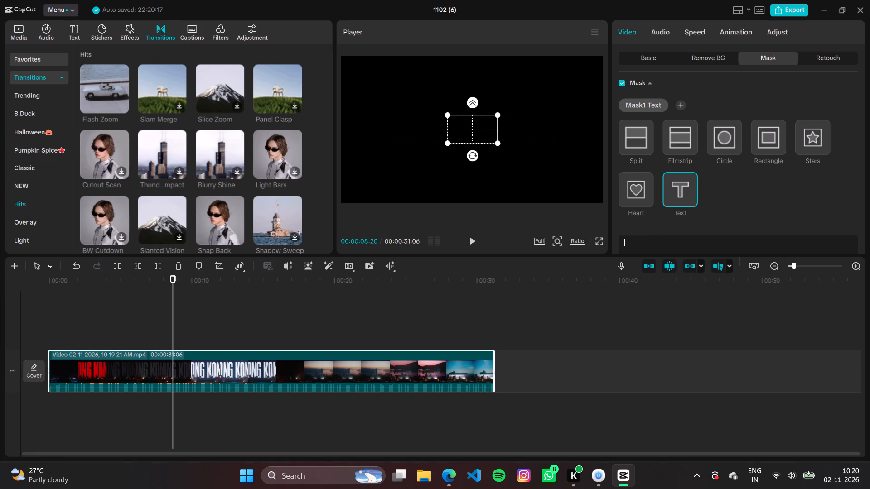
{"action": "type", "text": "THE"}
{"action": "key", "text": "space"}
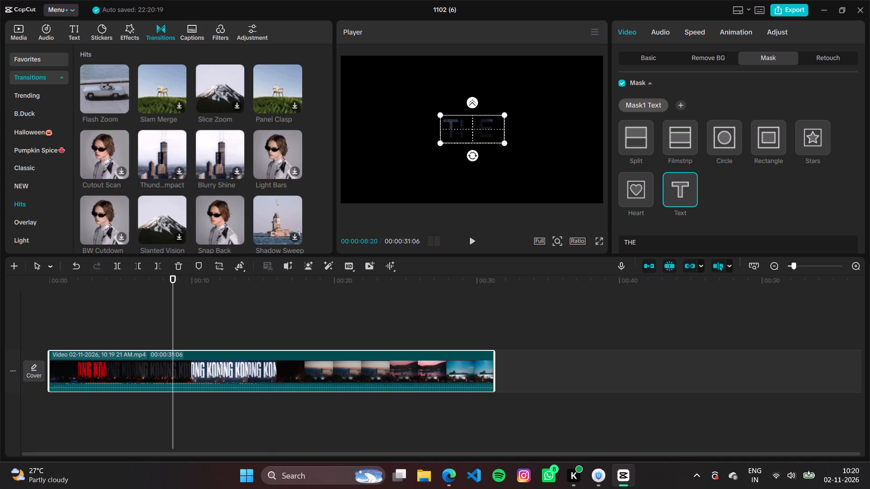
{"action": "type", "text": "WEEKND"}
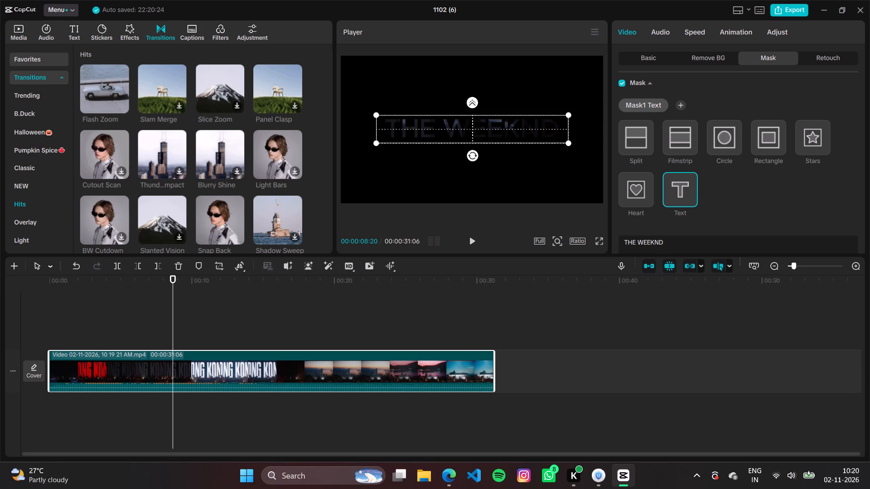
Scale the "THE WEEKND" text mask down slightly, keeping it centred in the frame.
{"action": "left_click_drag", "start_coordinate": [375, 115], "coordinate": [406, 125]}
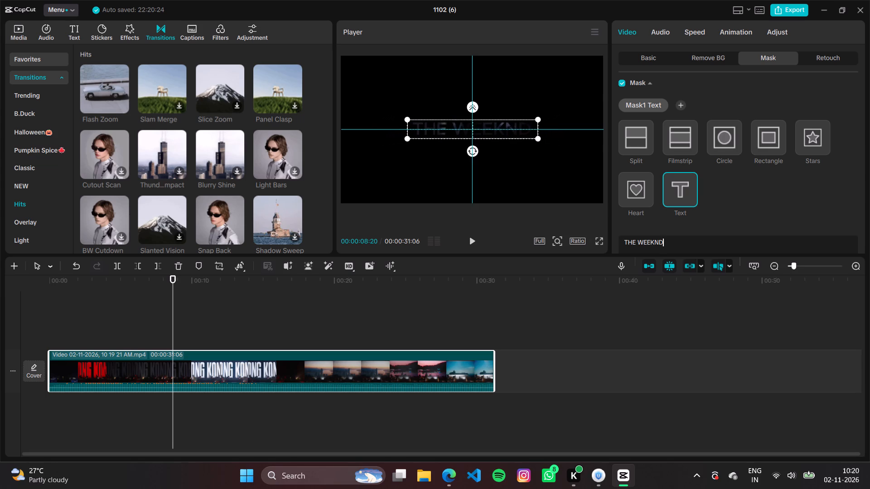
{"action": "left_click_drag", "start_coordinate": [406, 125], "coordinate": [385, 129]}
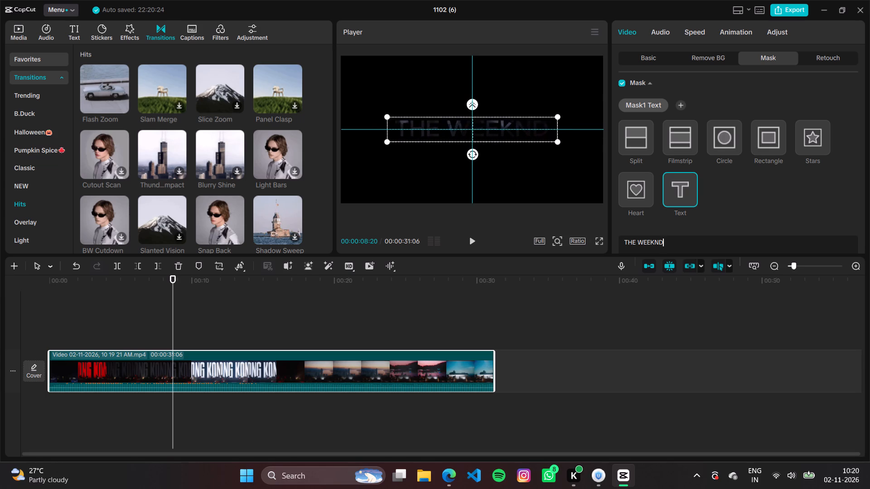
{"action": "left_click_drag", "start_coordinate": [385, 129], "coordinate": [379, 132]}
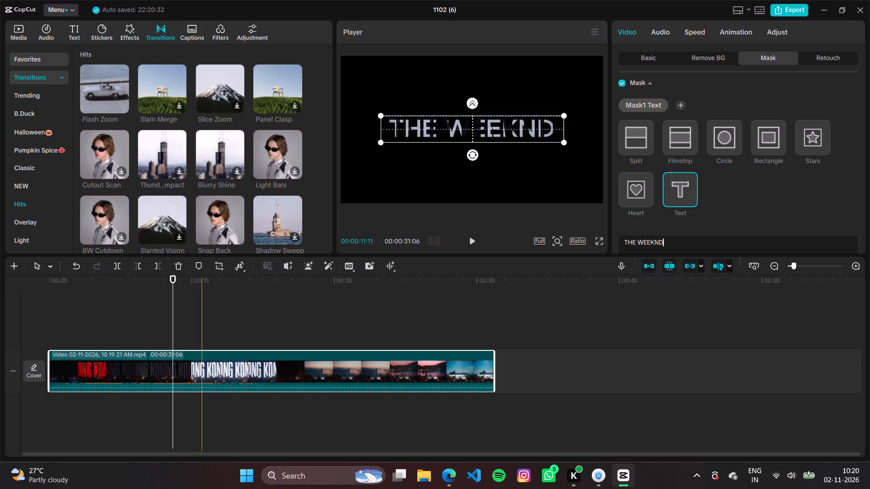
Scrub and play the first part of the concert clip to review the footage through the "THE WEEKND" text mask.
{"action": "left_click", "coordinate": [179, 369]}
{"action": "left_click", "coordinate": [181, 369]}
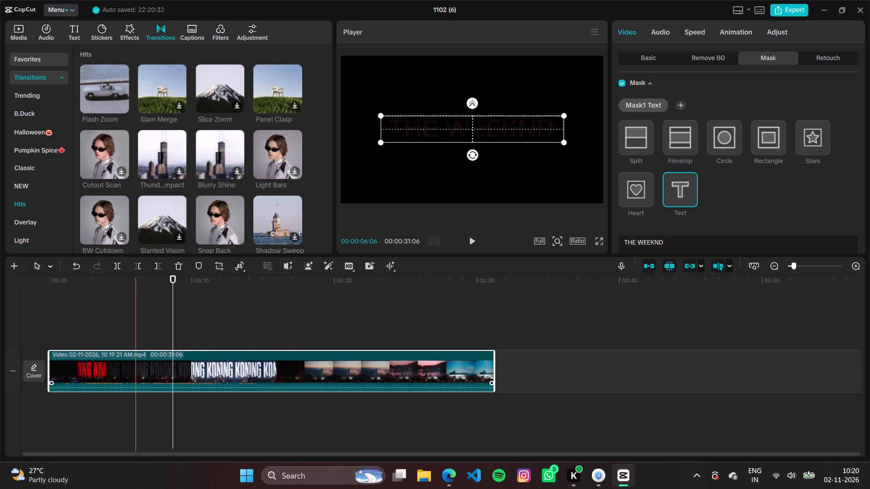
{"action": "left_click", "coordinate": [136, 367]}
{"action": "left_click_drag", "start_coordinate": [172, 334], "coordinate": [96, 348]}
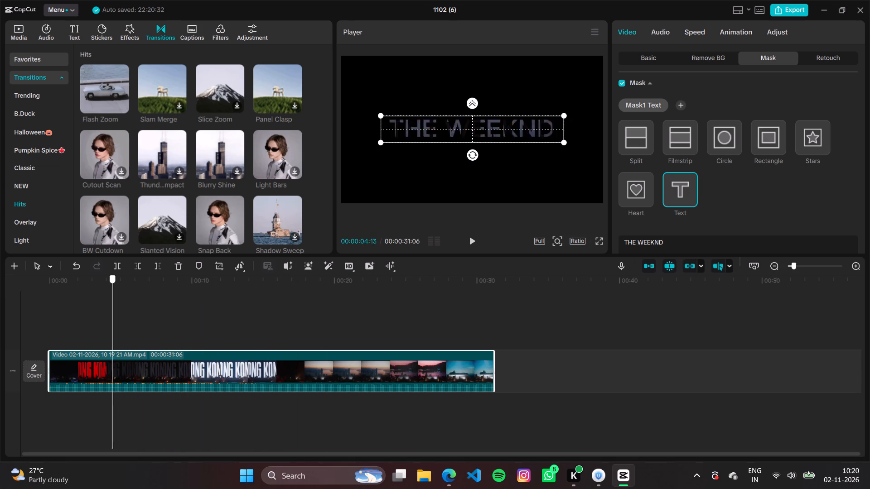
{"action": "left_click_drag", "start_coordinate": [96, 348], "coordinate": [133, 350]}
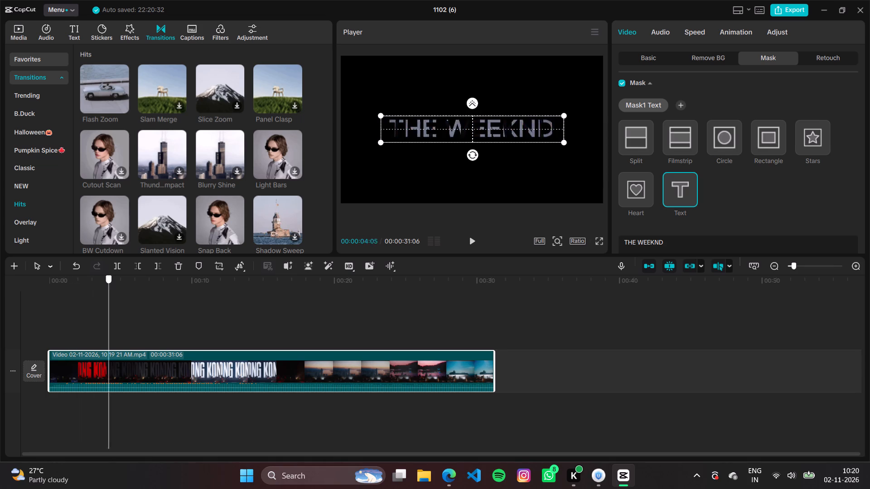
{"action": "left_click_drag", "start_coordinate": [133, 350], "coordinate": [153, 350]}
{"action": "key", "text": "space"}
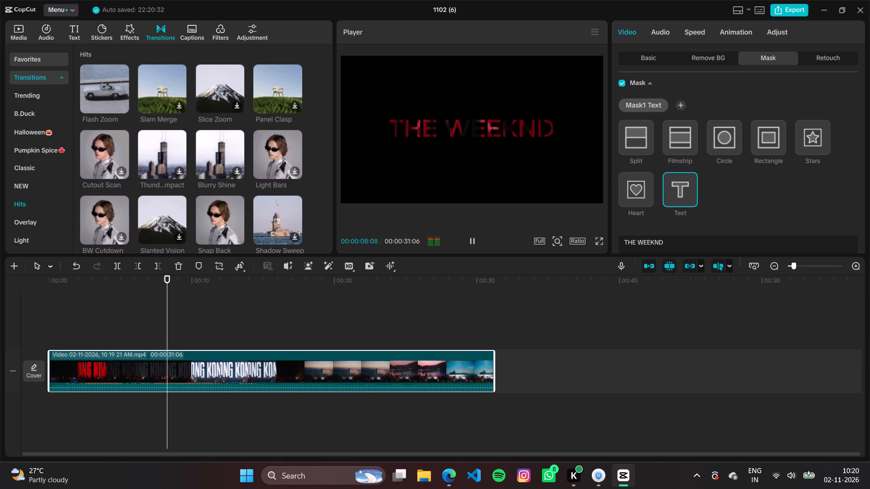
{"action": "key", "text": "space"}
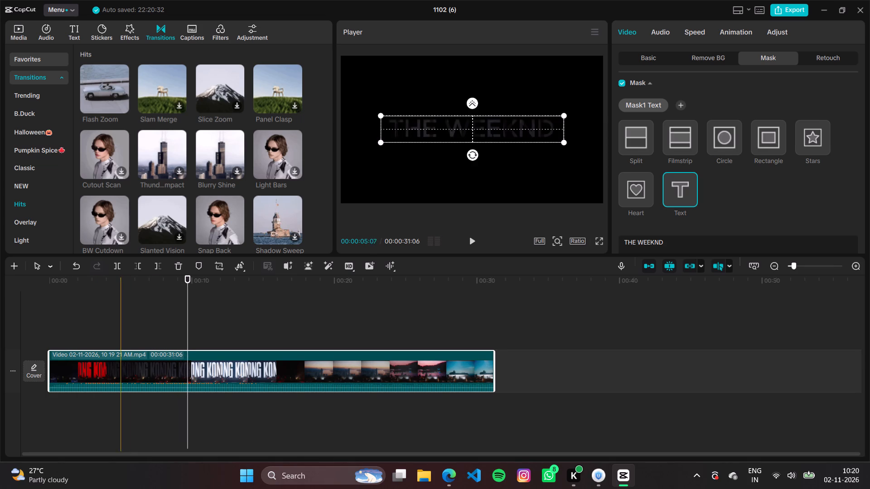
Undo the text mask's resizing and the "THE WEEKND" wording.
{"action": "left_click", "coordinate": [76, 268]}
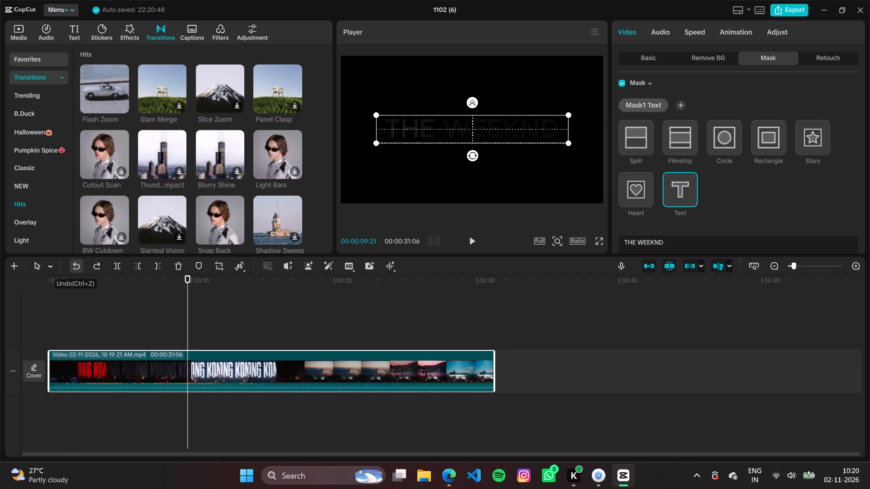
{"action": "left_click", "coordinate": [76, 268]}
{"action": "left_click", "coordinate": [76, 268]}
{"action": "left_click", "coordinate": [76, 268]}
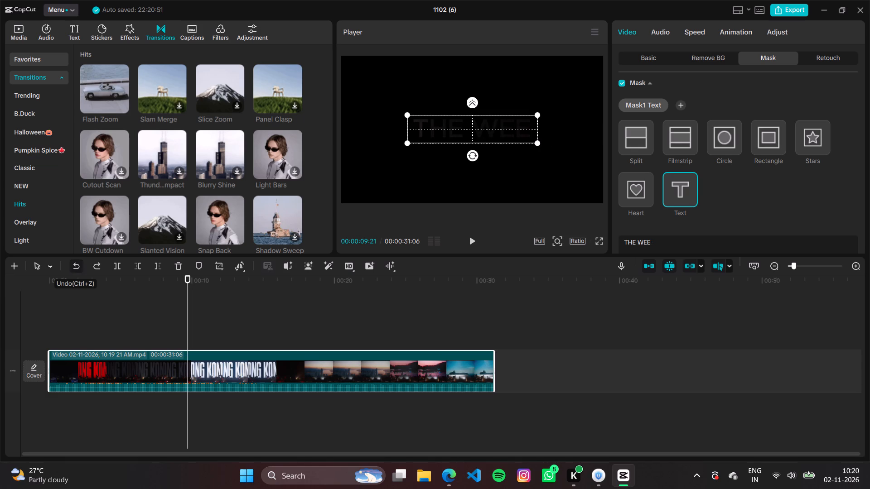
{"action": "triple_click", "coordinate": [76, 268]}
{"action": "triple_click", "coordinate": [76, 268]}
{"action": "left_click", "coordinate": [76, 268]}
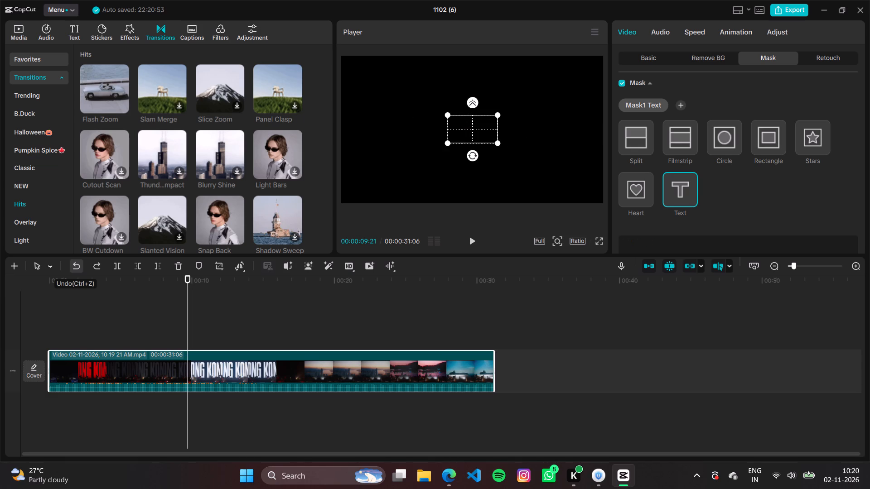
Play the concert clip from its start to check the mask after undoing.
{"action": "left_click", "coordinate": [84, 383]}
{"action": "left_click", "coordinate": [83, 373]}
{"action": "left_click_drag", "start_coordinate": [184, 318], "coordinate": [41, 334]}
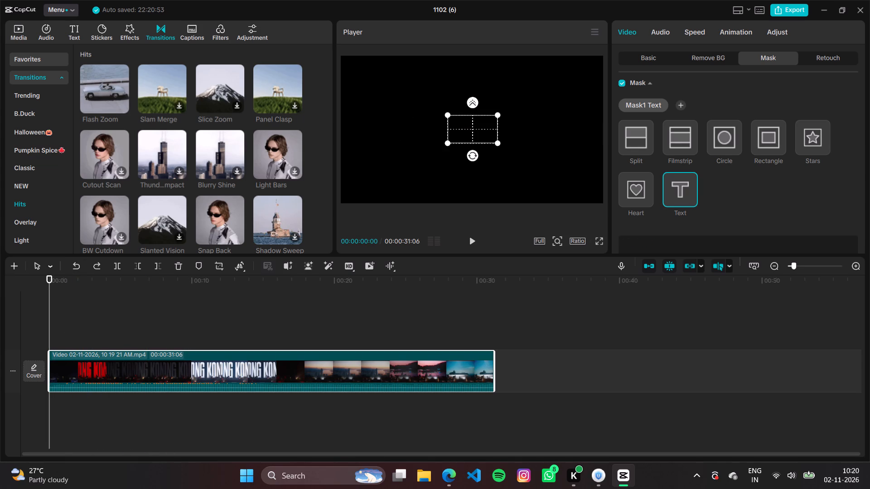
{"action": "key", "text": "space"}
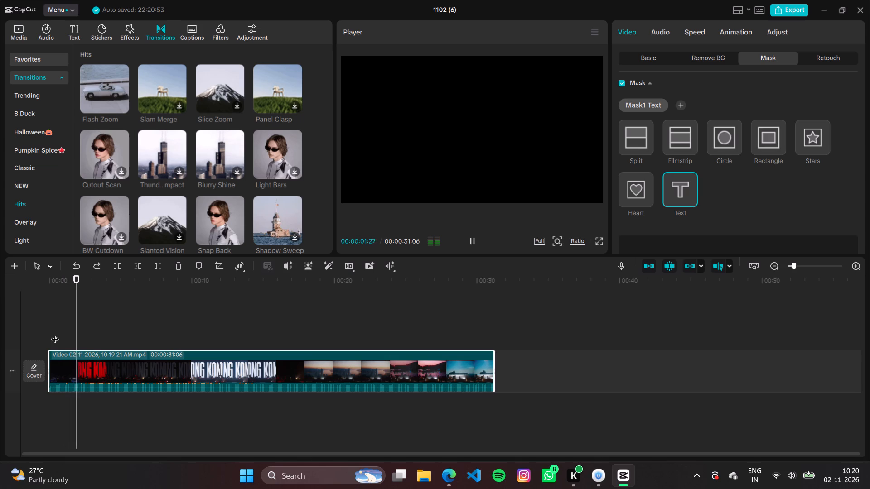
{"action": "key", "text": "space"}
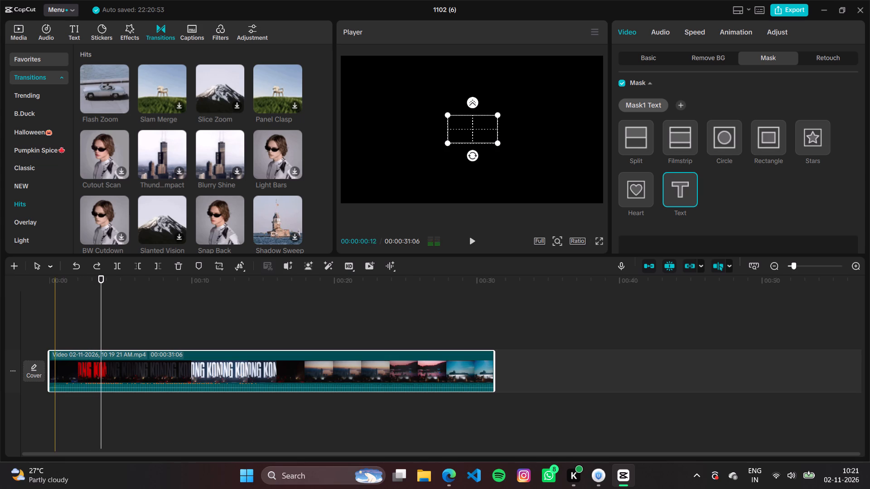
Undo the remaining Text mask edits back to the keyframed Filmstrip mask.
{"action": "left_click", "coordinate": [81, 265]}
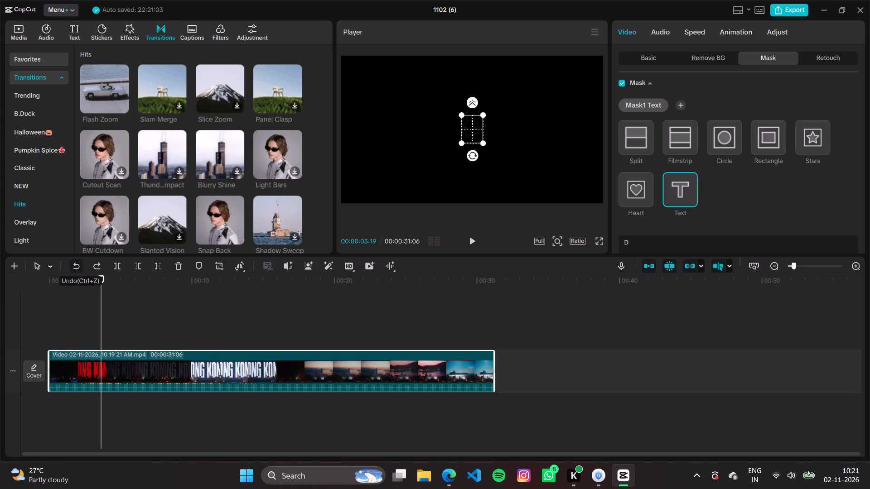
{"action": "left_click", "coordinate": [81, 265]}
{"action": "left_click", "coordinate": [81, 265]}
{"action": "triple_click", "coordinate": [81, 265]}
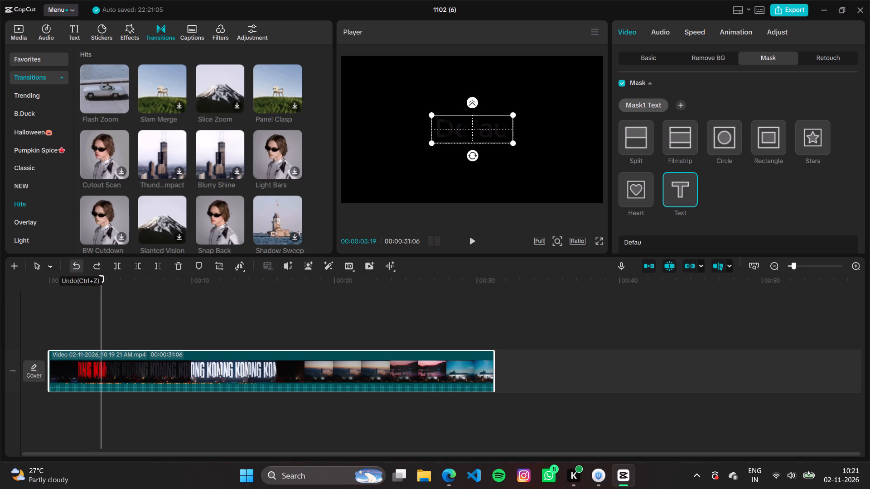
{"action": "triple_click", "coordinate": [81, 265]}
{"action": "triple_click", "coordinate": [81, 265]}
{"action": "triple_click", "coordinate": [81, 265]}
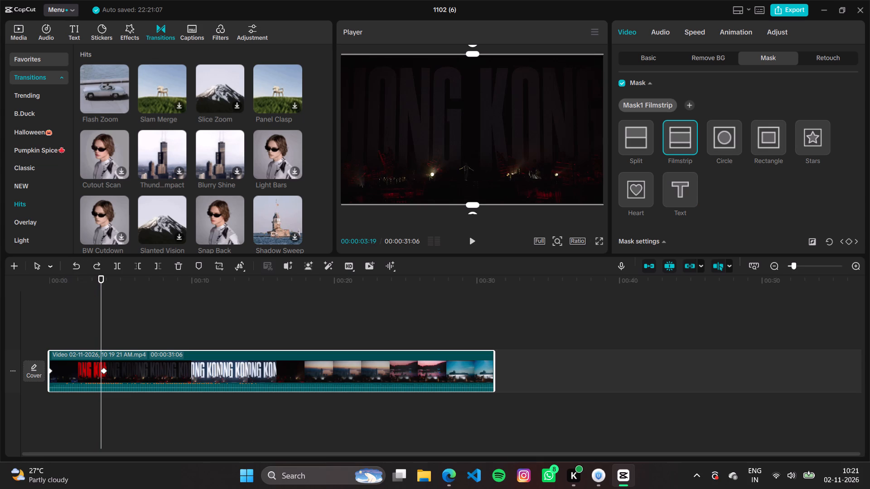
Move the Filmstrip mask's second keyframe along the clip to about 00:00:07:19.
{"action": "left_click_drag", "start_coordinate": [103, 370], "coordinate": [150, 372]}
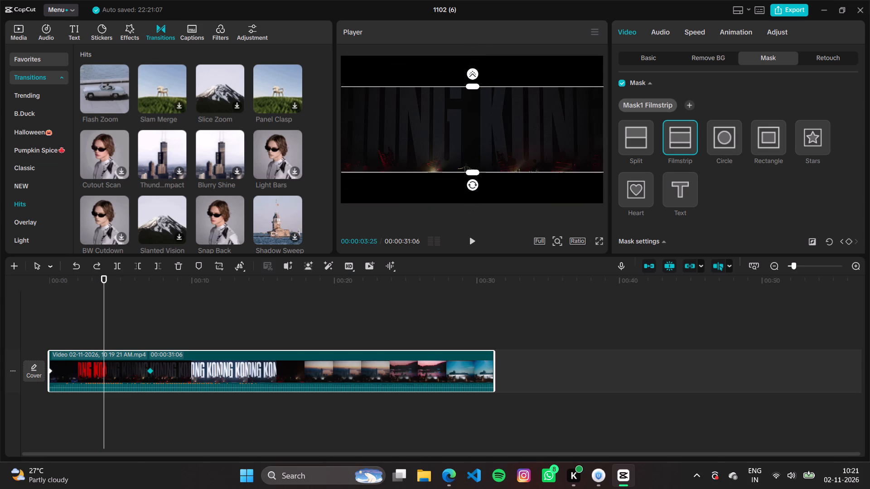
{"action": "left_click_drag", "start_coordinate": [150, 372], "coordinate": [156, 372]}
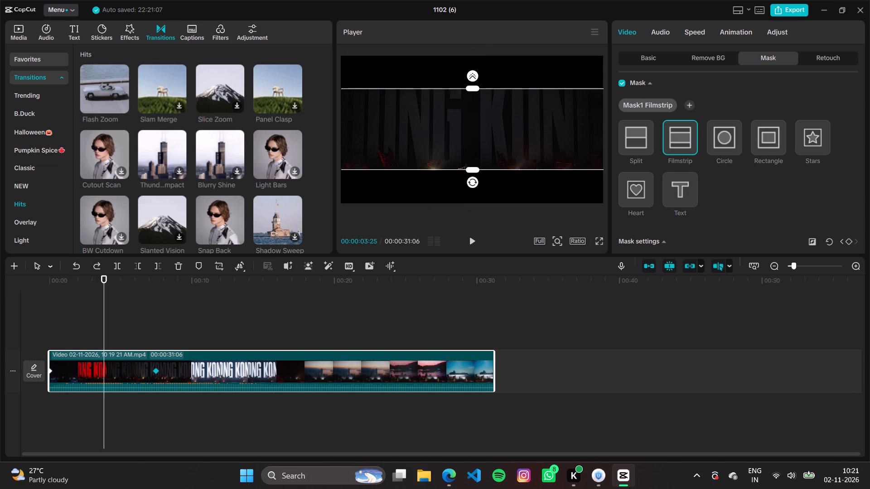
{"action": "left_click_drag", "start_coordinate": [156, 372], "coordinate": [159, 372]}
Play and scrub the clip between its start and just past the second keyframe to review the slower Filmstrip reveal.
{"action": "key", "text": "space"}
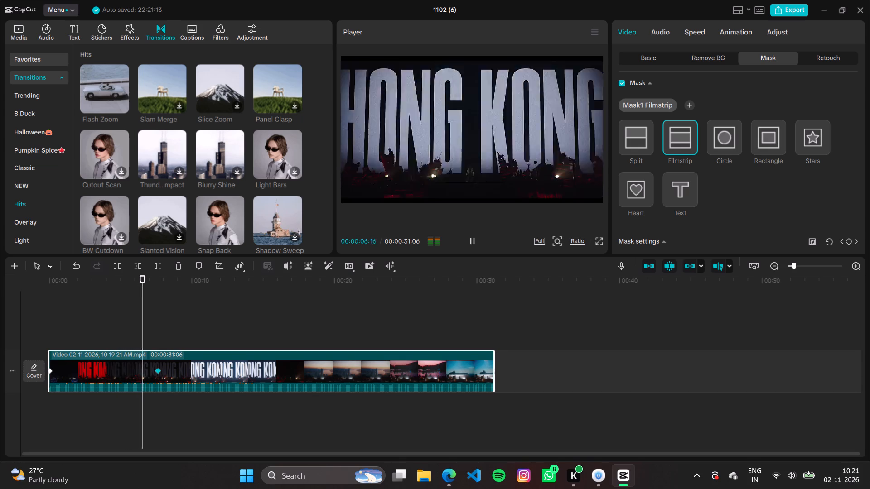
{"action": "left_click", "coordinate": [166, 314]}
{"action": "left_click_drag", "start_coordinate": [164, 321], "coordinate": [159, 321]}
{"action": "left_click", "coordinate": [164, 355]}
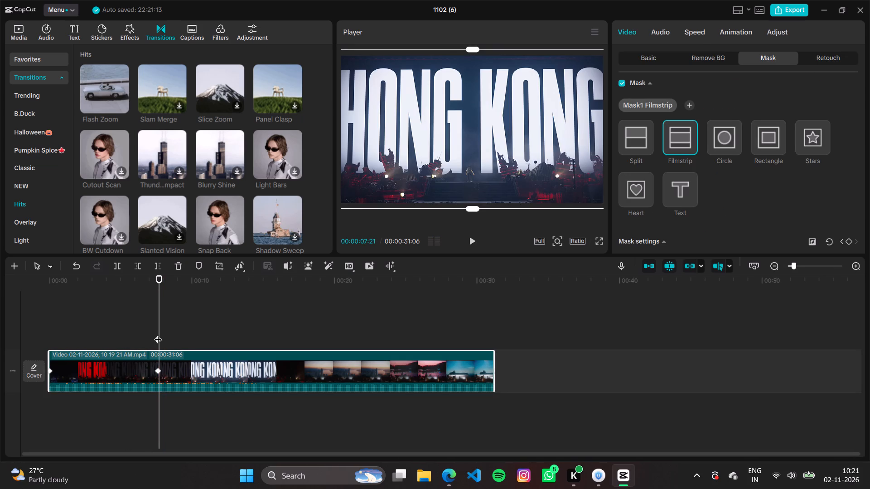
{"action": "left_click_drag", "start_coordinate": [158, 332], "coordinate": [164, 333]}
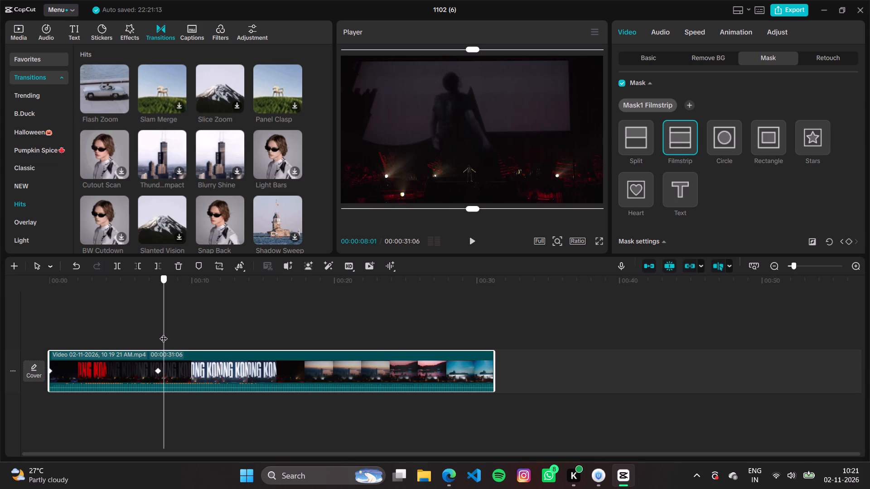
{"action": "left_click_drag", "start_coordinate": [164, 333], "coordinate": [160, 333]}
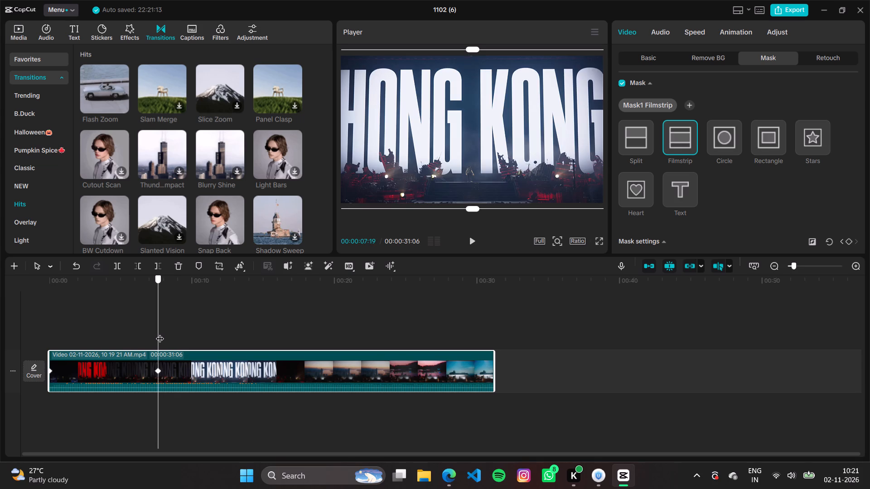
{"action": "left_click_drag", "start_coordinate": [160, 333], "coordinate": [119, 338]}
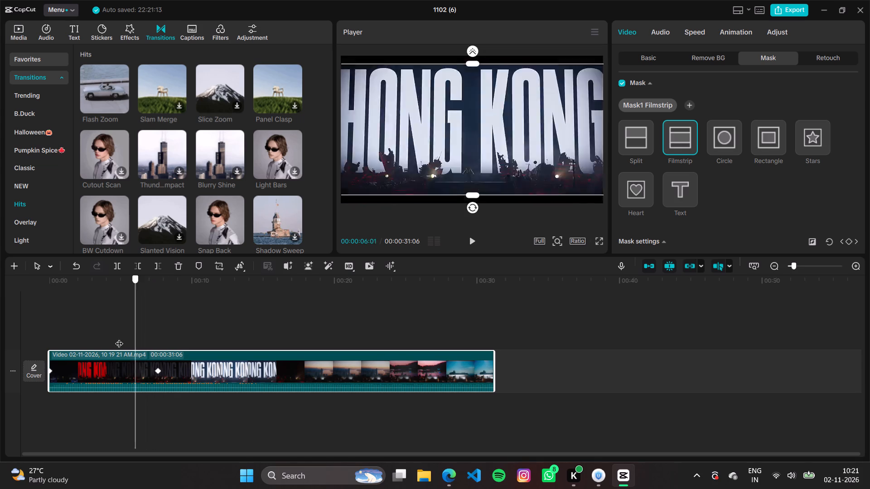
{"action": "left_click_drag", "start_coordinate": [119, 338], "coordinate": [48, 341]}
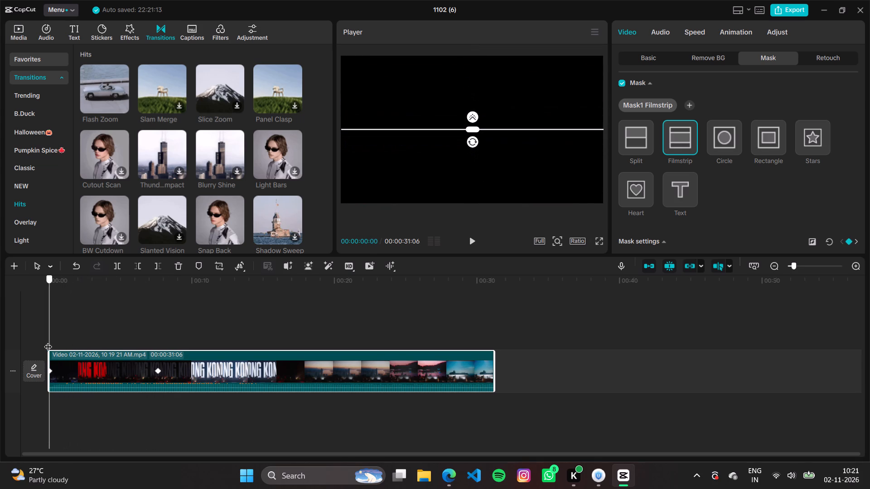
{"action": "left_click_drag", "start_coordinate": [48, 341], "coordinate": [71, 342]}
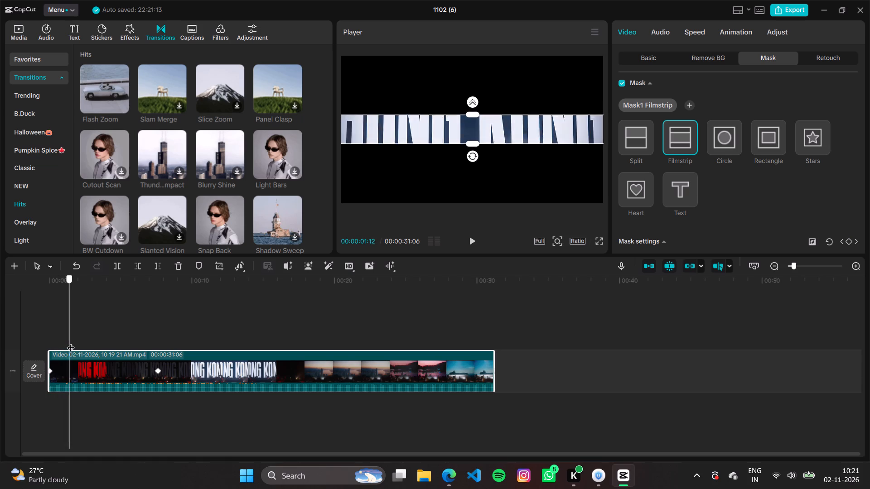
{"action": "left_click_drag", "start_coordinate": [71, 342], "coordinate": [73, 342]}
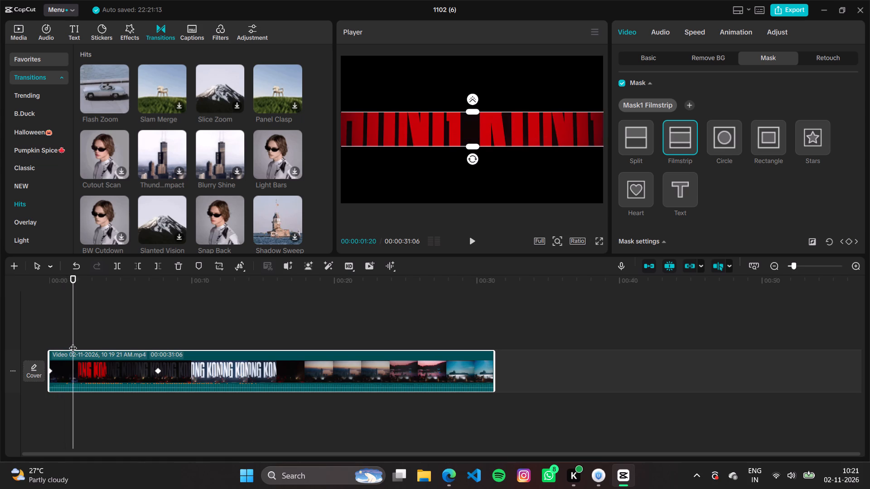
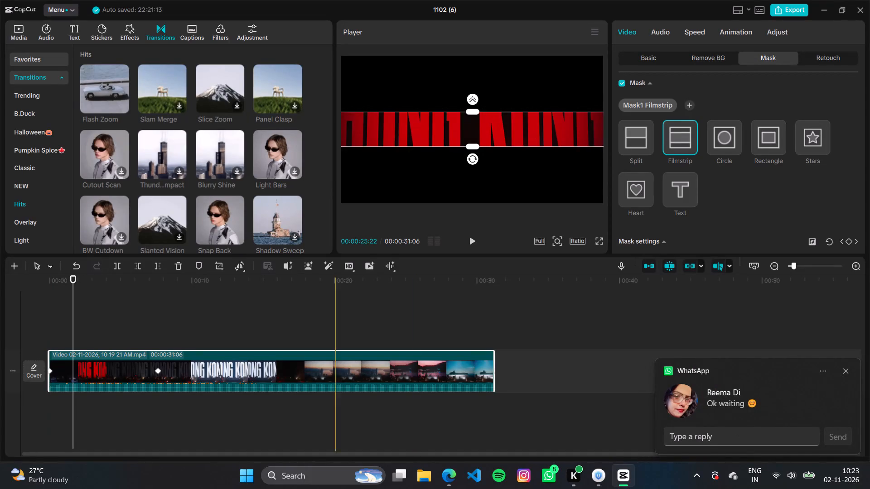
Play the concert clip from its start to about 00:00:19:01 to review the Filmstrip reveal and the footage after it.
{"action": "left_click", "coordinate": [53, 288]}
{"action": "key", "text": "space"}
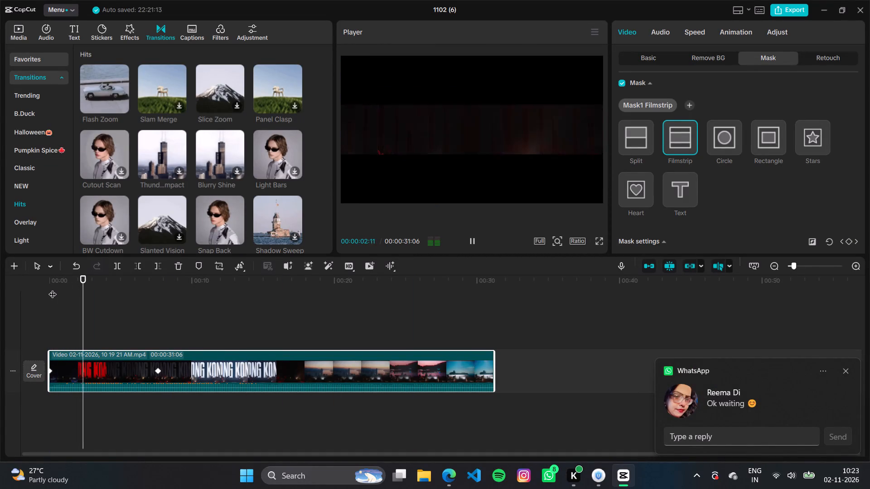
{"action": "scroll", "coordinate": [754, 173], "scroll_direction": "down", "scroll_amount": 4}
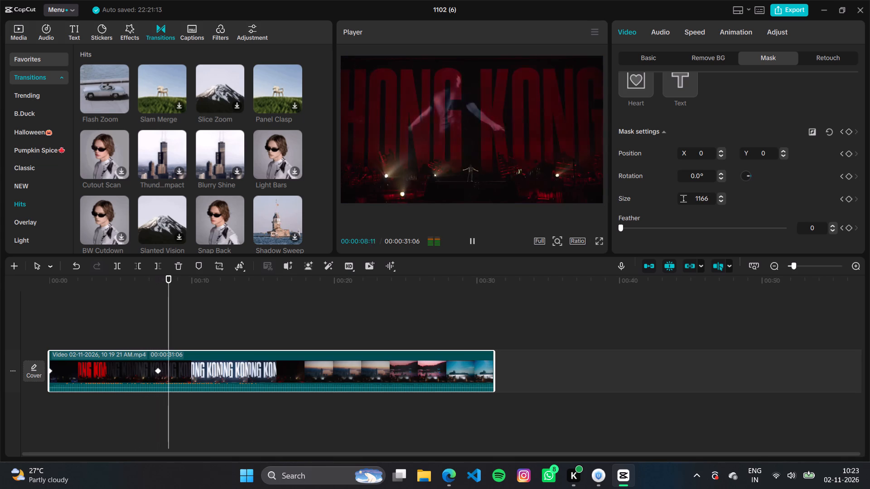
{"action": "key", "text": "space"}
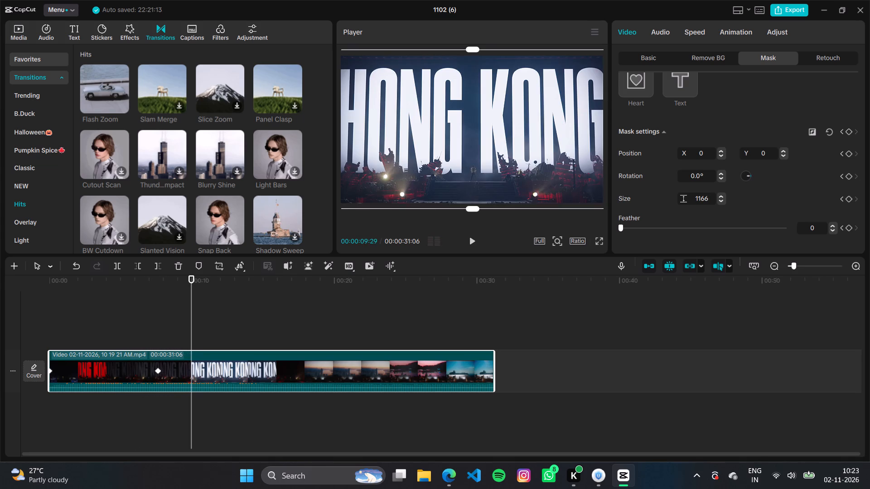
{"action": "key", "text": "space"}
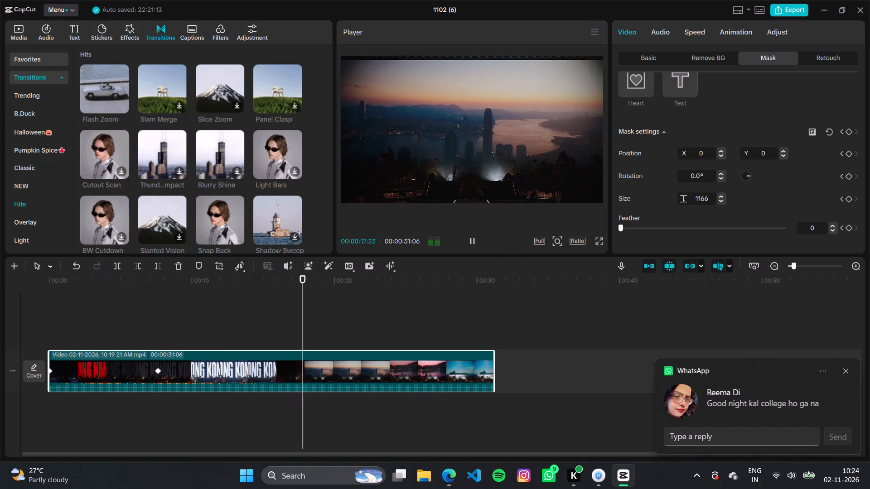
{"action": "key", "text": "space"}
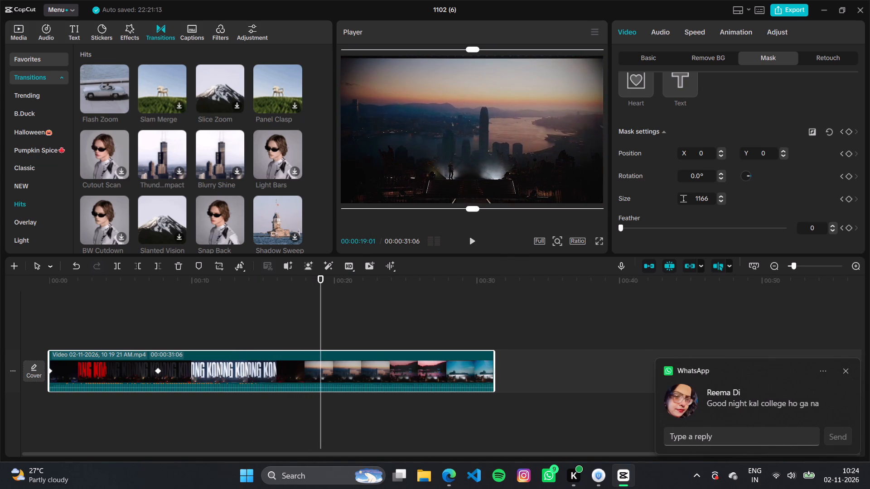
{"action": "left_click", "coordinate": [767, 436]}
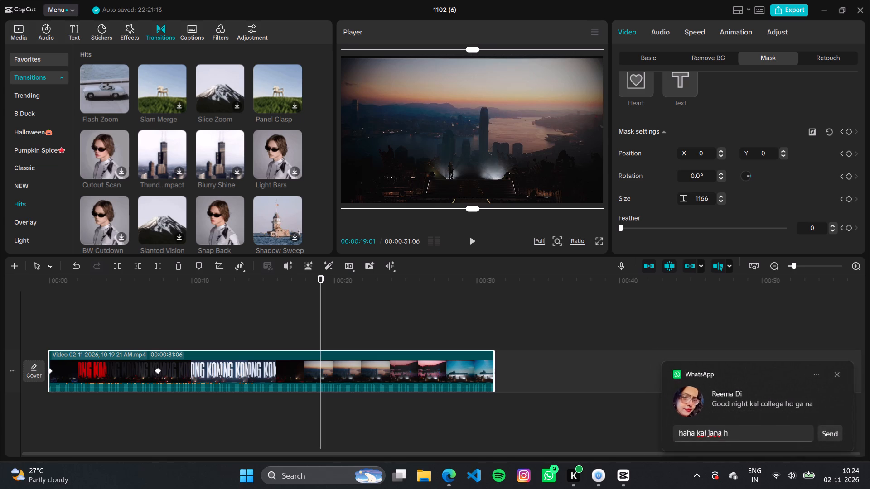
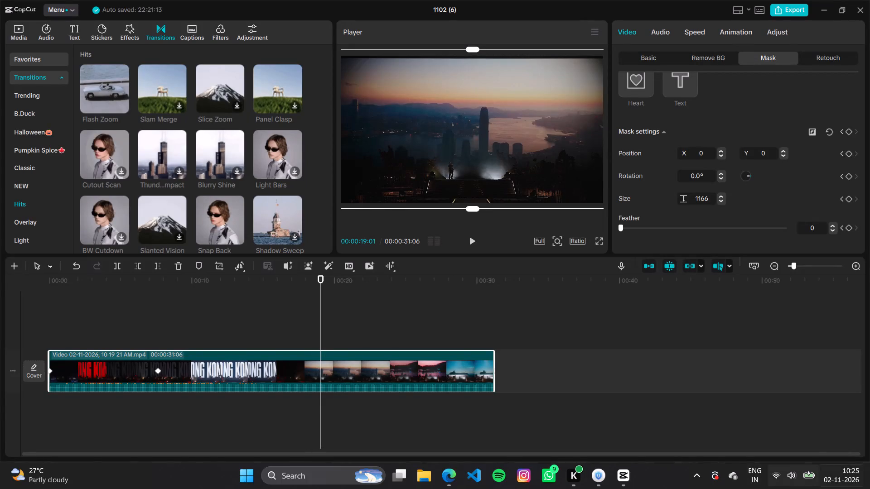
Play the concert clip in short start-stop bursts from about 00:00:07:16 to 00:00:13:01 to examine the HONG KONG lettering section.
{"action": "left_click", "coordinate": [189, 314]}
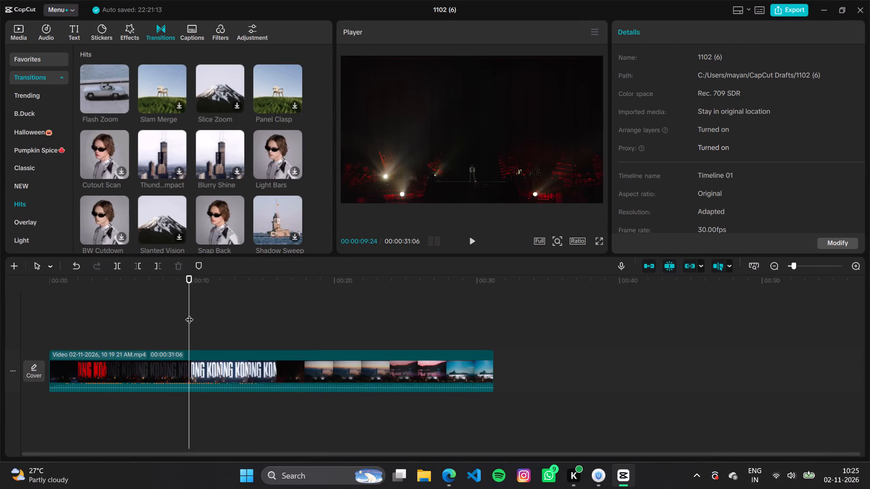
{"action": "left_click_drag", "start_coordinate": [192, 314], "coordinate": [157, 316]}
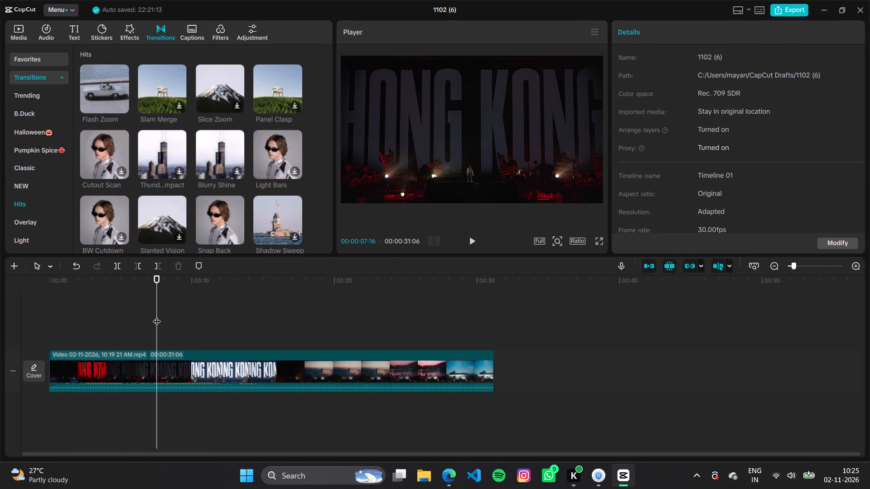
{"action": "key", "text": "space"}
{"action": "key", "text": "space"}
{"action": "key", "text": "space"}
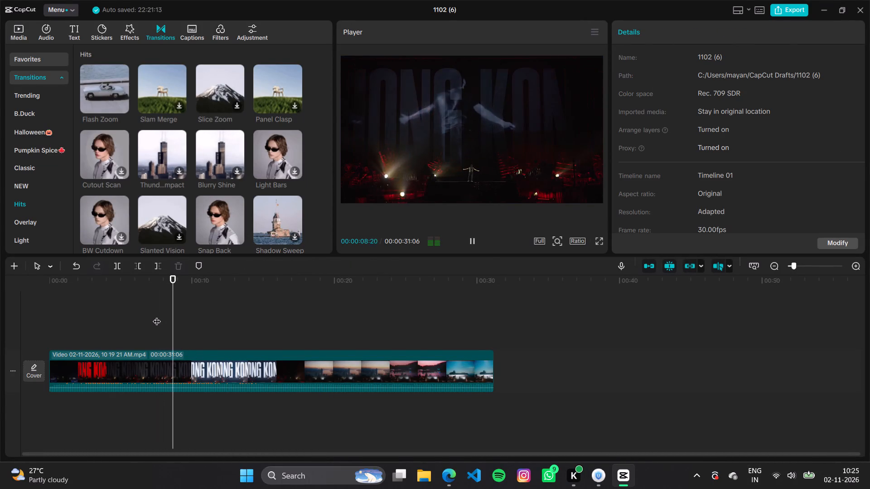
{"action": "key", "text": "space"}
{"action": "key", "text": "space"}
{"action": "key", "text": "space"}
{"action": "key", "text": "space"}
{"action": "key", "text": "space"}
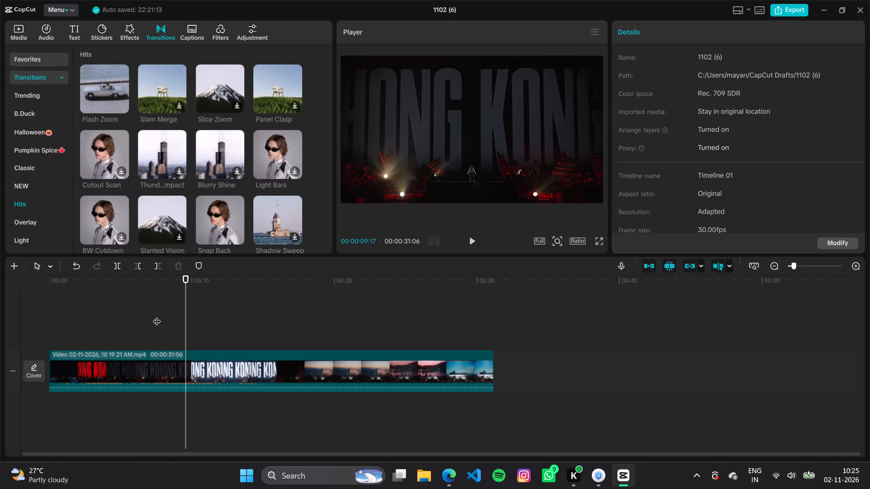
{"action": "key", "text": "space"}
{"action": "key", "text": "space"}
{"action": "key", "text": "space"}
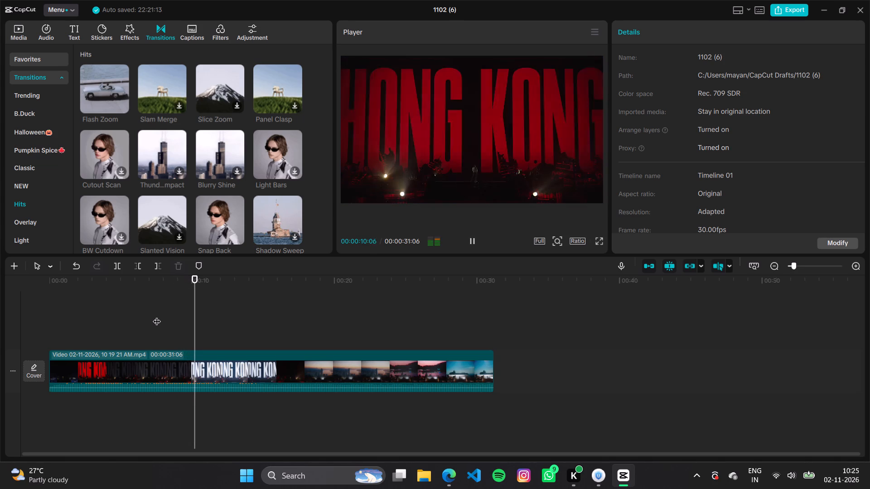
{"action": "key", "text": "space"}
{"action": "key", "text": "space"}
{"action": "key", "text": "space"}
{"action": "key", "text": "space"}
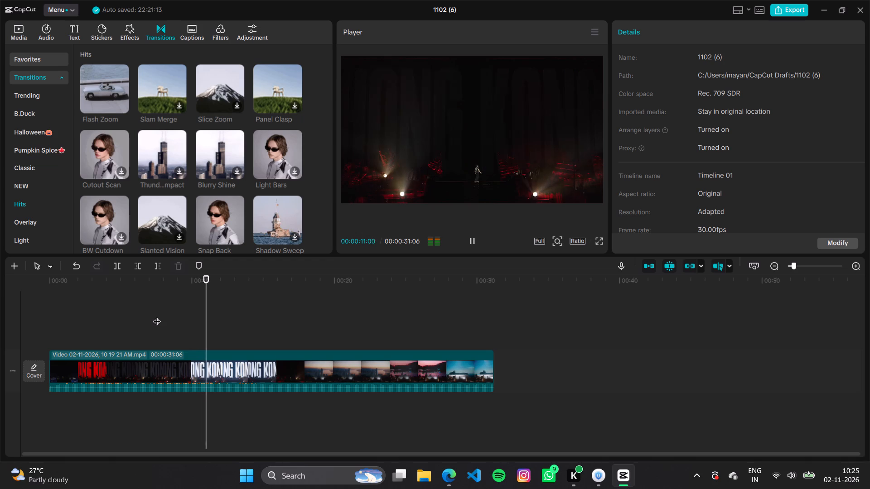
{"action": "key", "text": "space"}
{"action": "key", "text": "space"}
{"action": "key", "text": "space"}
{"action": "key", "text": "space"}
{"action": "key", "text": "space"}
{"action": "key", "text": "space"}
{"action": "key", "text": "space"}
{"action": "key", "text": "space"}
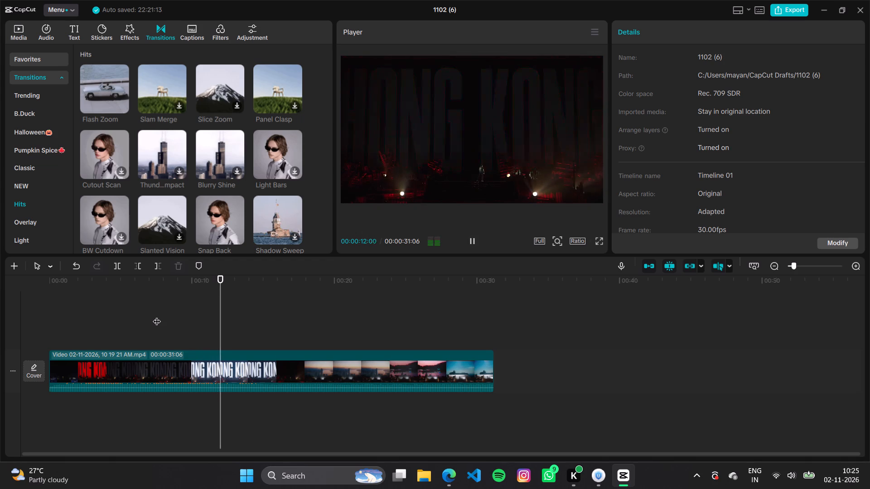
{"action": "key", "text": "space"}
{"action": "key", "text": "space"}
{"action": "key", "text": "space"}
{"action": "key", "text": "space"}
{"action": "key", "text": "space"}
{"action": "key", "text": "space"}
{"action": "key", "text": "space"}
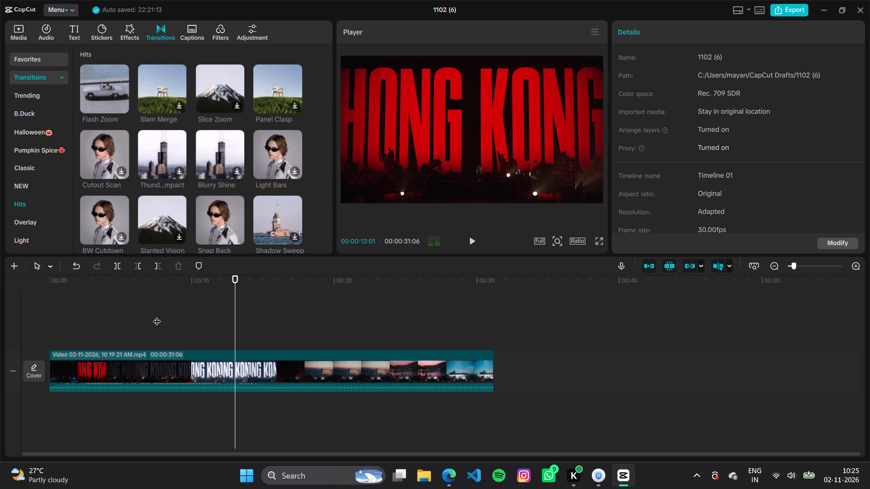
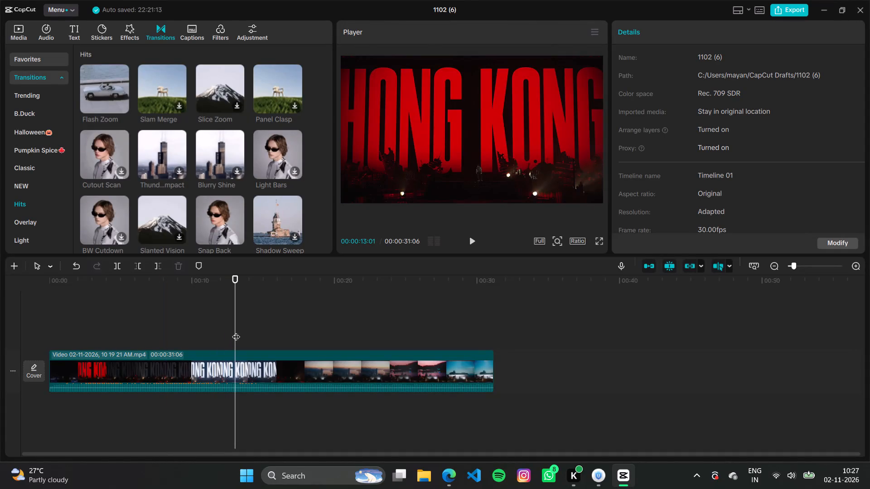
Replay the concert clip up to 00:00:11:01, and step back frame by frame to 00:00:07:14 to examine the HONG KONG lettering.
{"action": "left_click_drag", "start_coordinate": [236, 331], "coordinate": [127, 335]}
{"action": "key", "text": "space"}
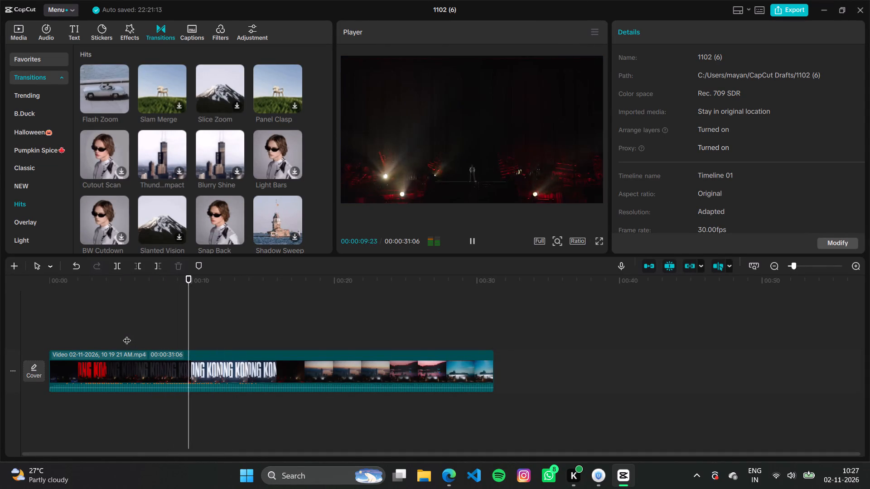
{"action": "key", "text": "space"}
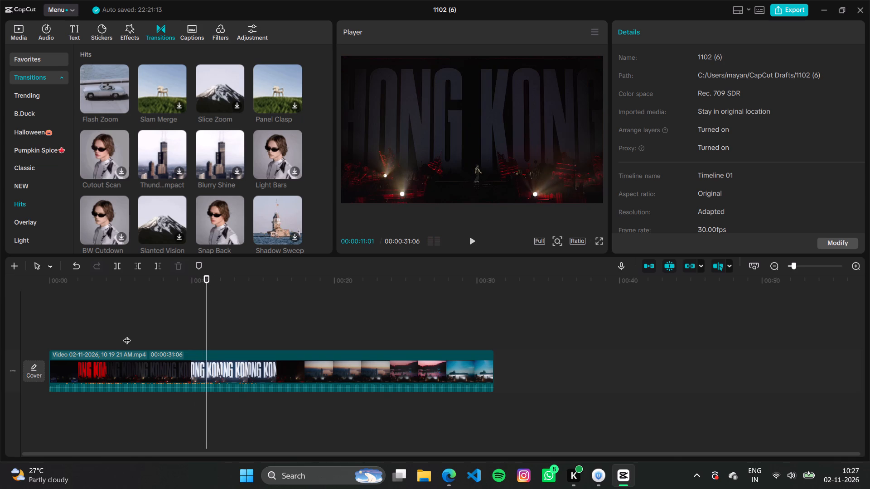
{"action": "key", "text": "Left"}
{"action": "key", "text": "Left"}
{"action": "key", "text": "Left"}
{"action": "key", "text": "Left"}
{"action": "key", "text": "Left"}
{"action": "key", "text": "Left"}
{"action": "key", "text": "Left"}
{"action": "key", "text": "Left"}
{"action": "key", "text": "Left"}
{"action": "key", "text": "Left"}
{"action": "key", "text": "Left"}
{"action": "key", "text": "Left"}
{"action": "key", "text": "Left"}
{"action": "key", "text": "Left"}
{"action": "key", "text": "Left"}
{"action": "key", "text": "Left"}
{"action": "key", "text": "Left"}
{"action": "key", "text": "Left"}
{"action": "key", "text": "Left"}
{"action": "key", "text": "Left"}
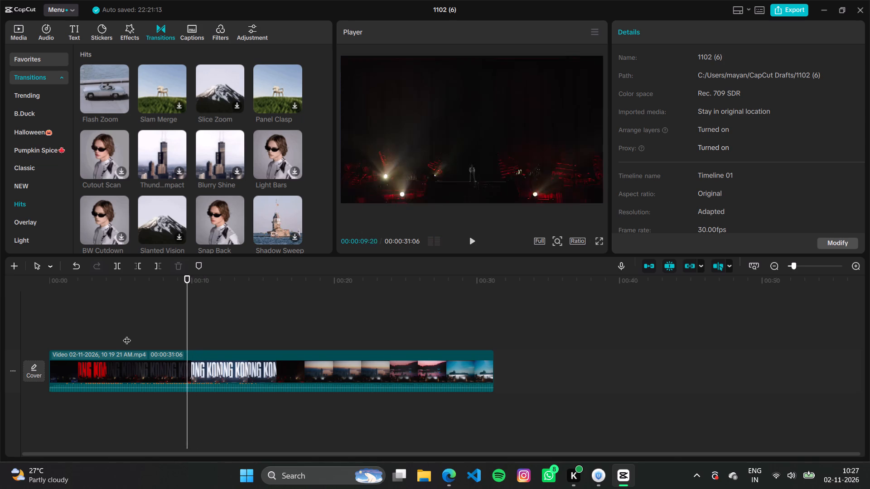
{"action": "key", "text": "Left"}
{"action": "key", "text": "Left"}
{"action": "key", "text": "Left"}
{"action": "key", "text": "Left"}
{"action": "key", "text": "Left"}
{"action": "key", "text": "Left"}
{"action": "key", "text": "Left"}
{"action": "key", "text": "Left"}
{"action": "key", "text": "Left"}
{"action": "key", "text": "Left"}
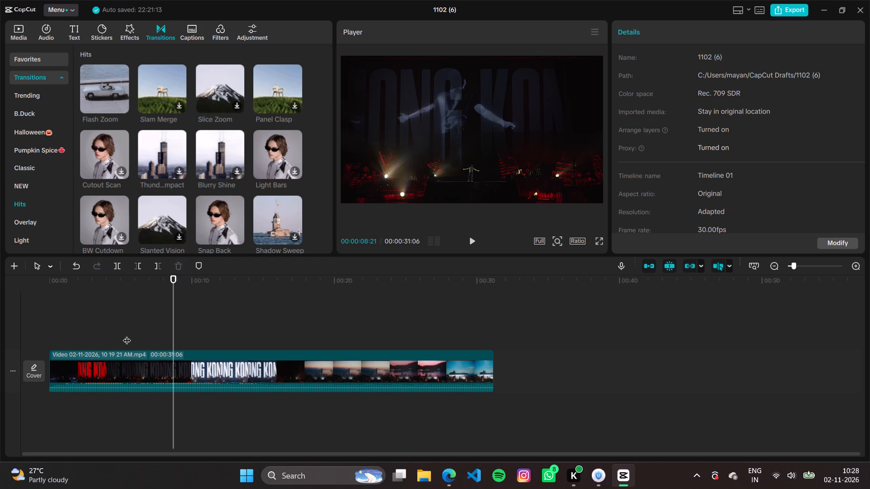
{"action": "key", "text": "Left"}
{"action": "key", "text": "Left"}
{"action": "key", "text": "Left"}
{"action": "key", "text": "Left"}
{"action": "key", "text": "Left"}
{"action": "key", "text": "Left"}
{"action": "key", "text": "Left"}
{"action": "key", "text": "Left"}
{"action": "key", "text": "Left"}
{"action": "key", "text": "Left"}
{"action": "key", "text": "Left"}
{"action": "key", "text": "Left"}
{"action": "key", "text": "Left"}
{"action": "key", "text": "Left"}
{"action": "key", "text": "Left"}
{"action": "key", "text": "Left"}
{"action": "key", "text": "Left"}
{"action": "key", "text": "Left"}
{"action": "key", "text": "Left"}
{"action": "key", "text": "Left"}
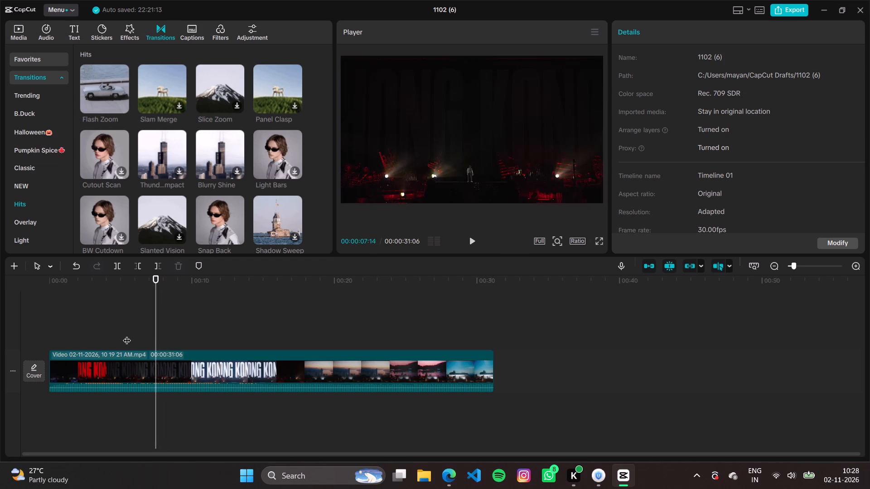
Play the clip from 00:00:07:14, and replay it from about 00:00:04 to 00:00:07 to examine the lettering's fade into darkness.
{"action": "key", "text": "space"}
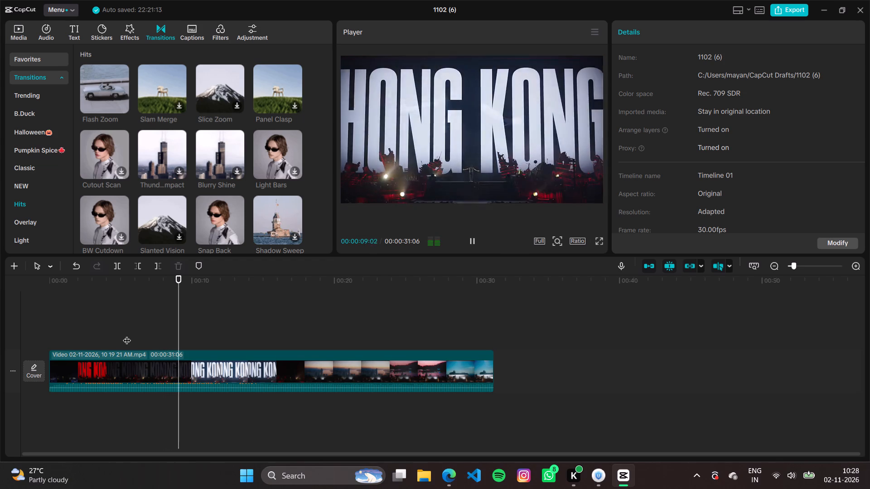
{"action": "key", "text": "Left"}
{"action": "key", "text": "Left"}
{"action": "key", "text": "Left"}
{"action": "key", "text": "Left"}
{"action": "key", "text": "Left"}
{"action": "key", "text": "Left"}
{"action": "key", "text": "Left"}
{"action": "key", "text": "Left"}
{"action": "key", "text": "Left"}
{"action": "key", "text": "Left"}
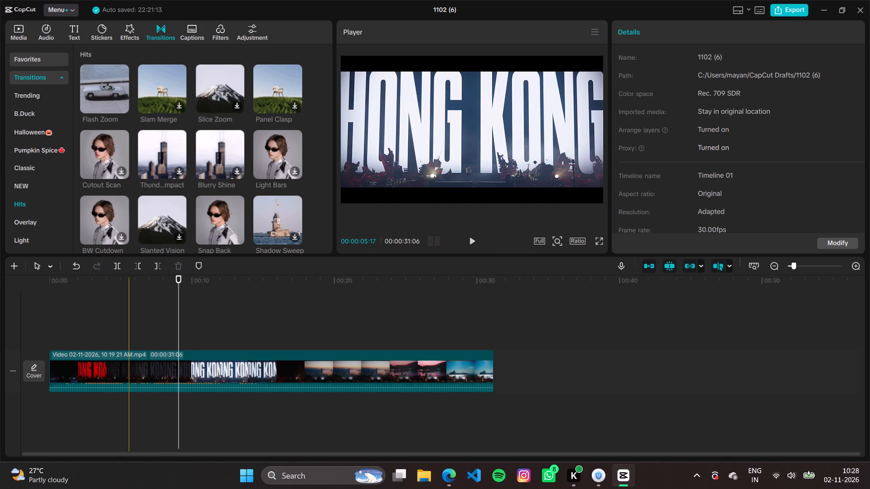
{"action": "left_click", "coordinate": [109, 311]}
{"action": "key", "text": "space"}
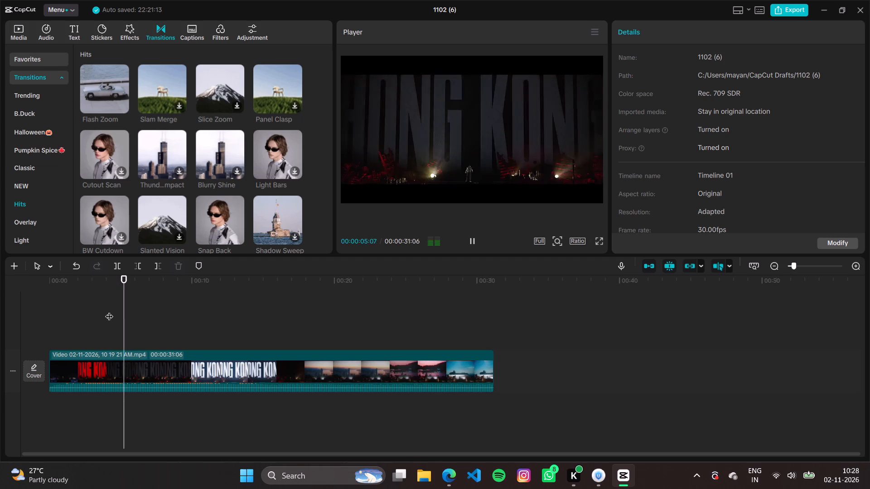
{"action": "key", "text": "space"}
{"action": "key", "text": "space"}
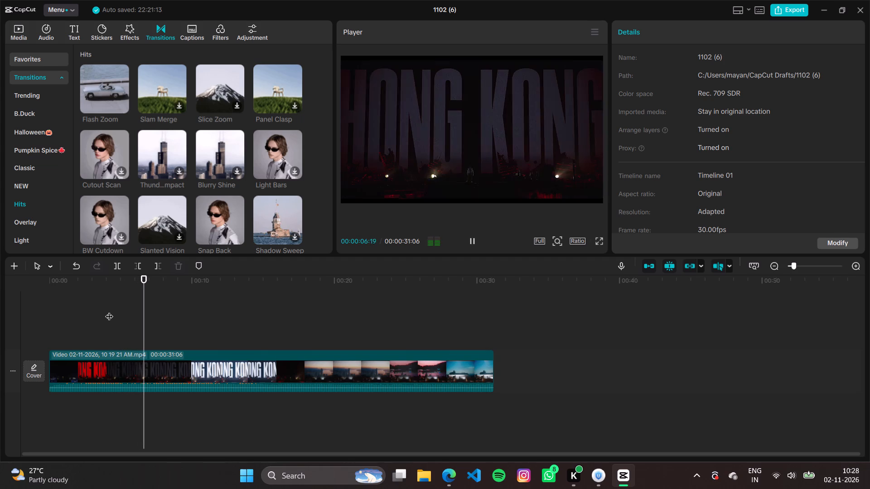
{"action": "key", "text": "space"}
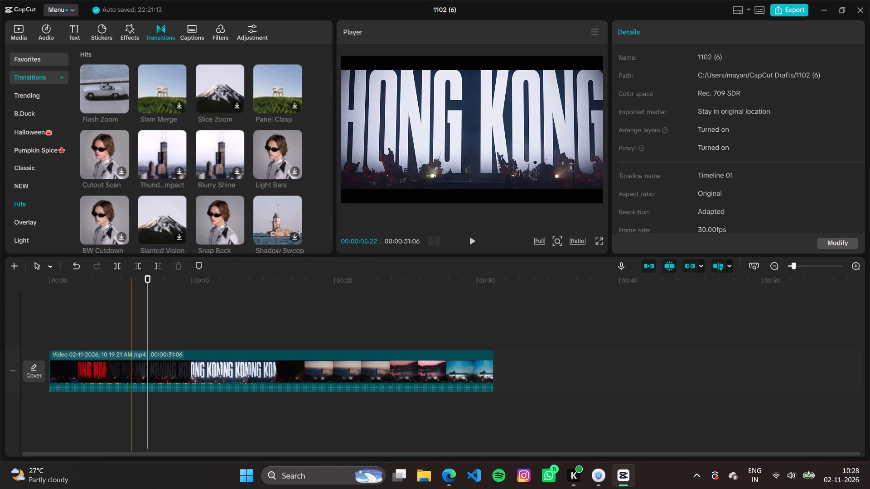
Add a default text clip above the concert video at 00:00:07:11.
{"action": "left_click", "coordinate": [154, 313]}
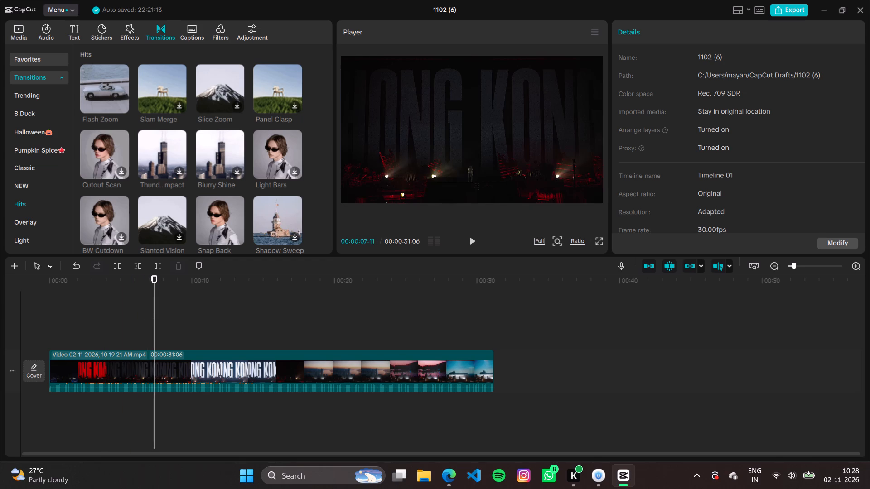
{"action": "left_click", "coordinate": [72, 33]}
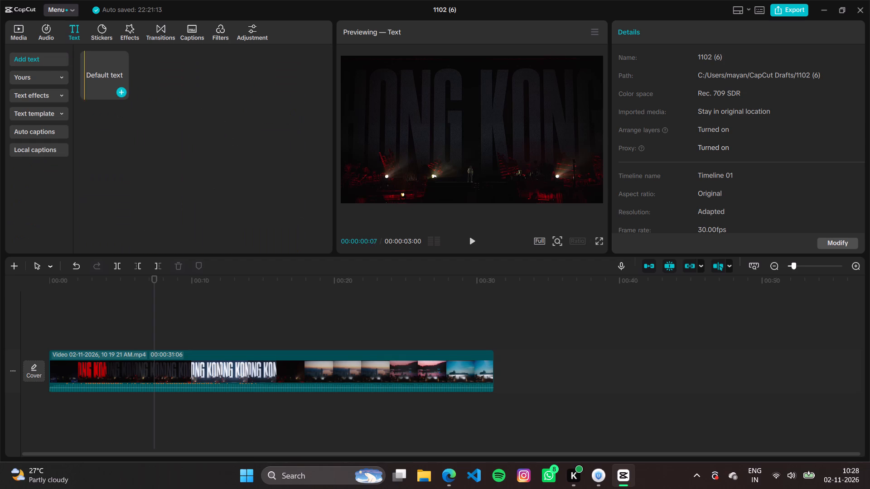
{"action": "left_click", "coordinate": [122, 92]}
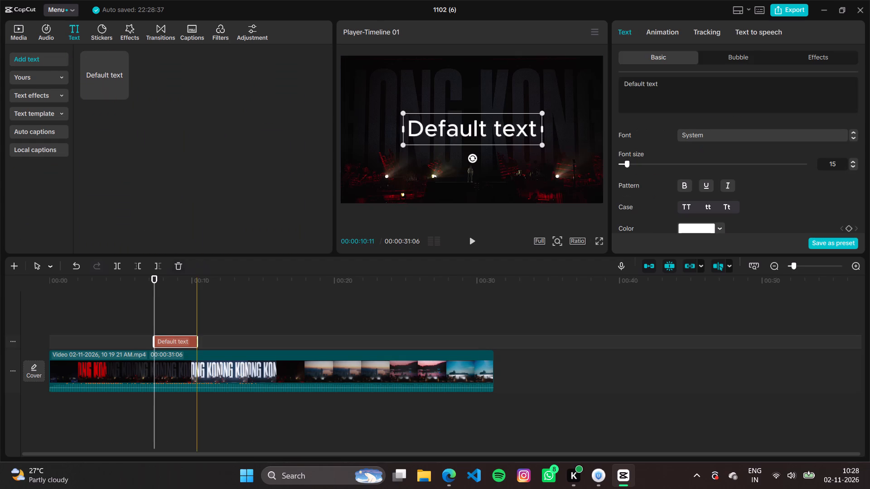
Extend the end of the default text clip to about 00:00:14:28 on the timeline.
{"action": "left_click_drag", "start_coordinate": [197, 341], "coordinate": [229, 350]}
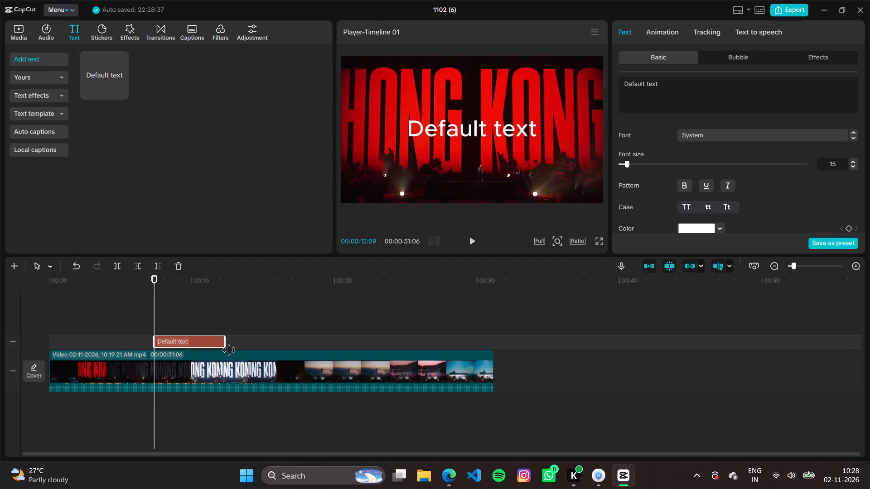
{"action": "left_click_drag", "start_coordinate": [229, 350], "coordinate": [309, 365]}
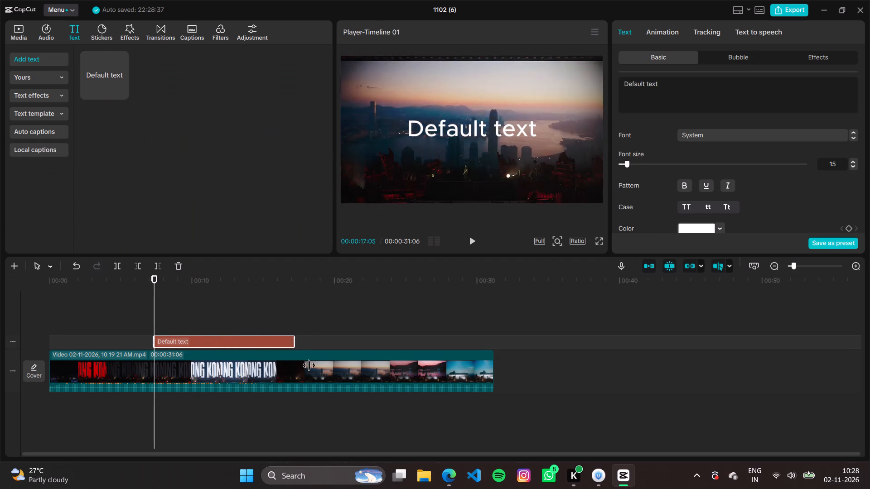
{"action": "left_click_drag", "start_coordinate": [309, 365], "coordinate": [489, 379]}
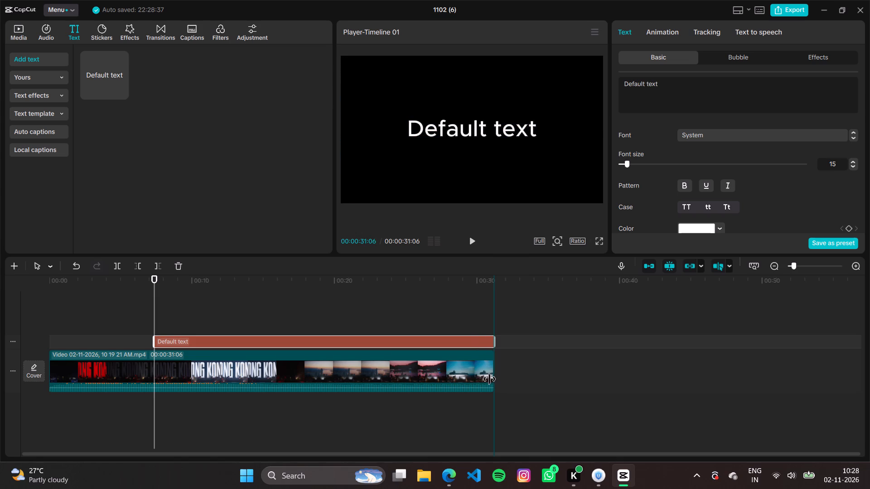
{"action": "left_click_drag", "start_coordinate": [489, 379], "coordinate": [491, 379]}
{"action": "left_click_drag", "start_coordinate": [491, 379], "coordinate": [271, 365]}
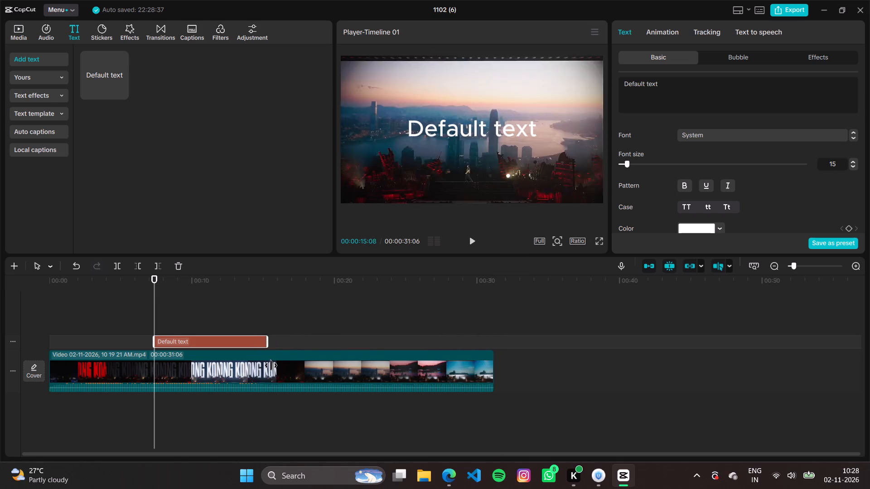
{"action": "left_click_drag", "start_coordinate": [271, 365], "coordinate": [275, 365]}
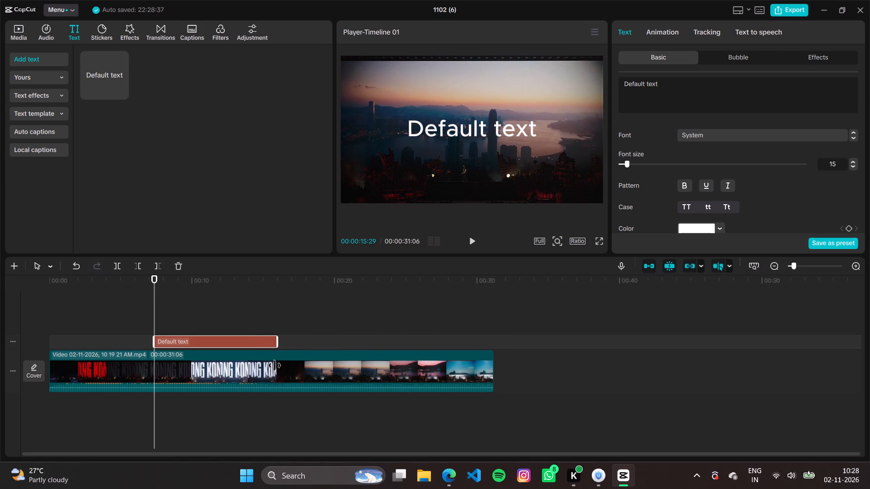
{"action": "left_click_drag", "start_coordinate": [275, 365], "coordinate": [293, 366]}
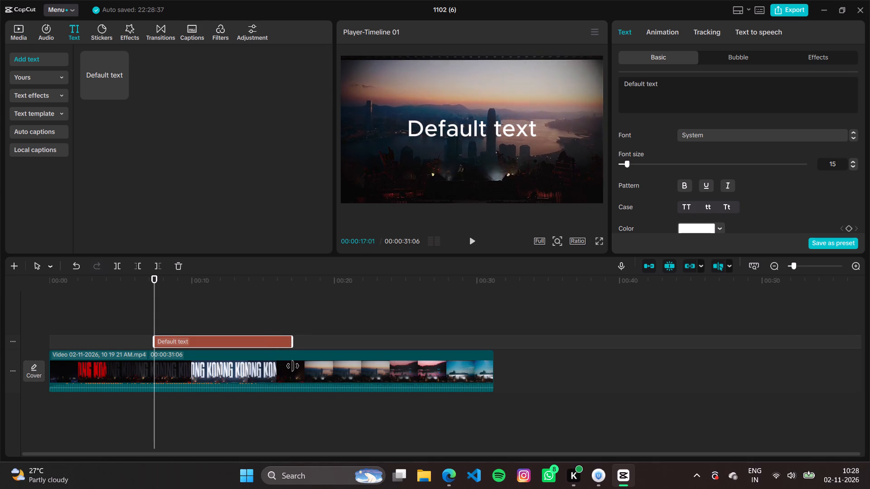
{"action": "left_click_drag", "start_coordinate": [293, 366], "coordinate": [280, 367]}
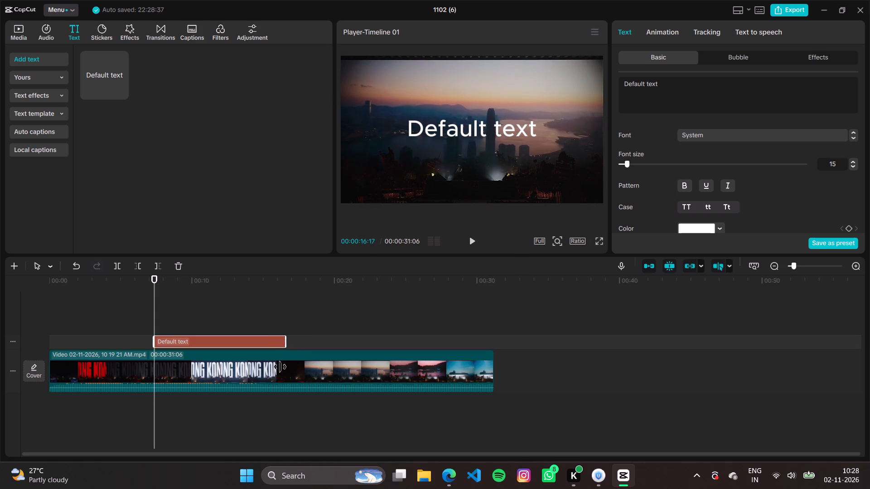
{"action": "left_click_drag", "start_coordinate": [280, 367], "coordinate": [255, 366]}
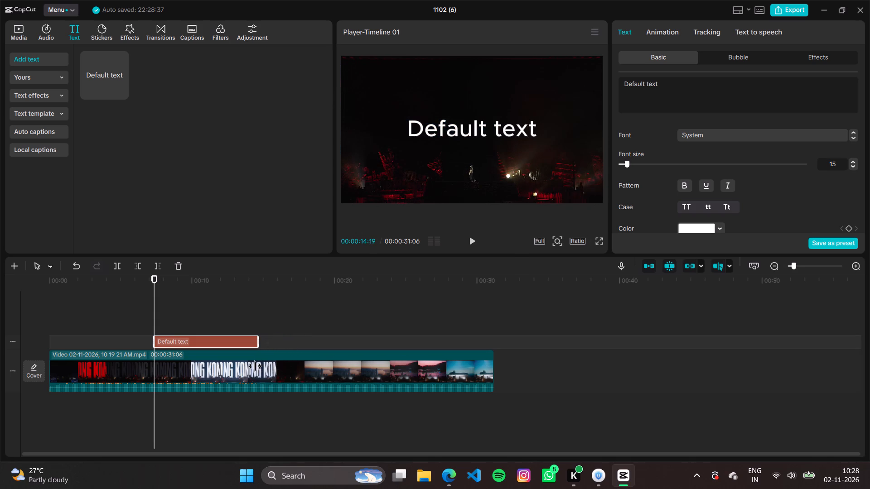
{"action": "left_click_drag", "start_coordinate": [255, 366], "coordinate": [257, 366]}
{"action": "left_click_drag", "start_coordinate": [257, 366], "coordinate": [259, 366]}
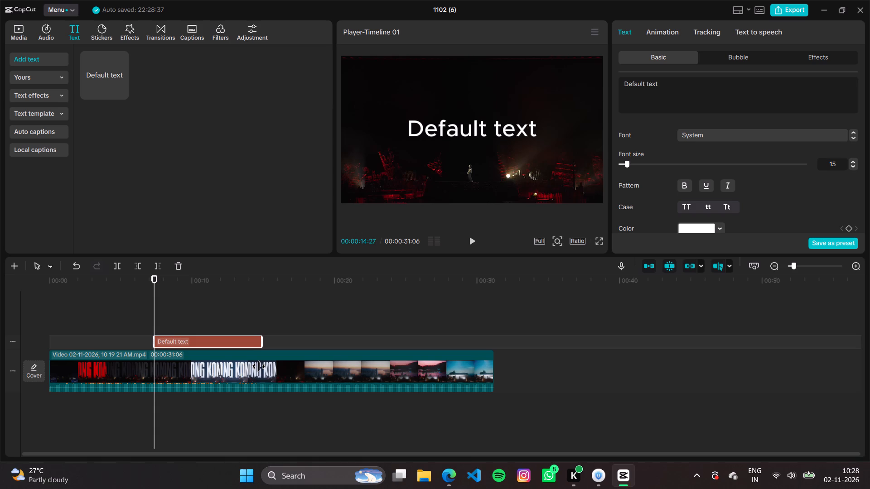
{"action": "left_click_drag", "start_coordinate": [259, 366], "coordinate": [262, 366]}
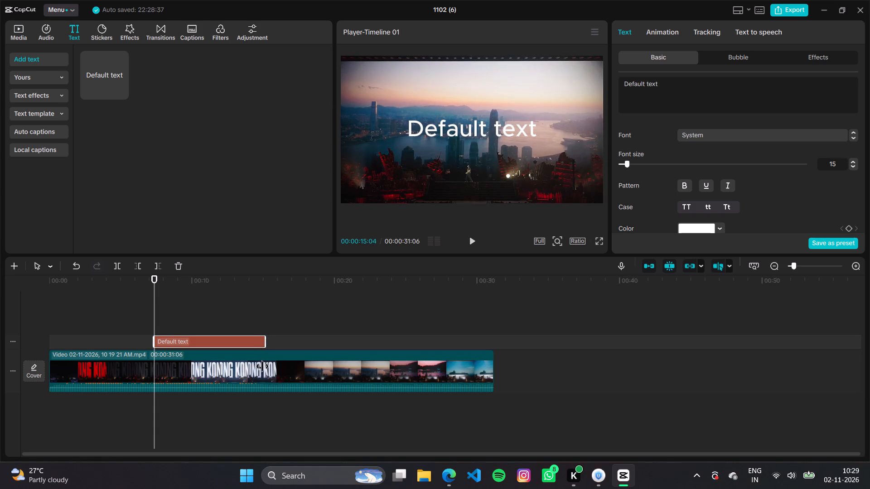
{"action": "left_click_drag", "start_coordinate": [262, 366], "coordinate": [260, 366]}
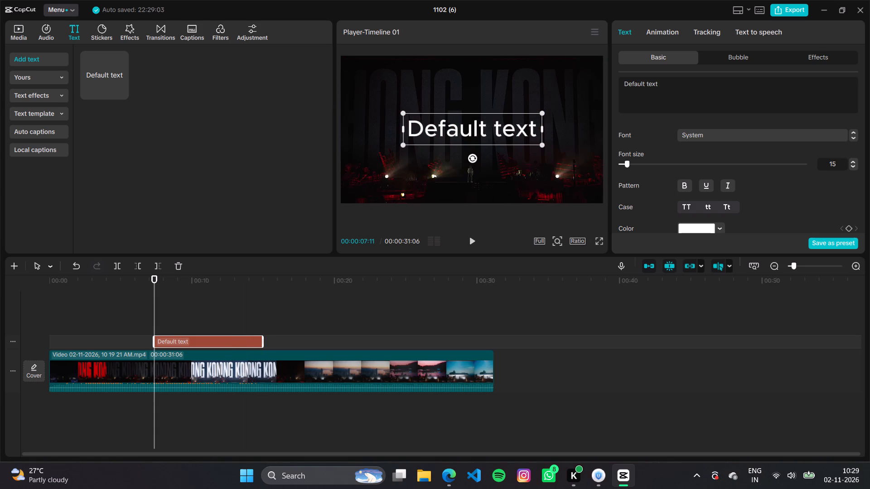
Replace the default text with THE WEEKND.
{"action": "left_click_drag", "start_coordinate": [675, 87], "coordinate": [625, 83]}
{"action": "key", "text": "BackSpace"}
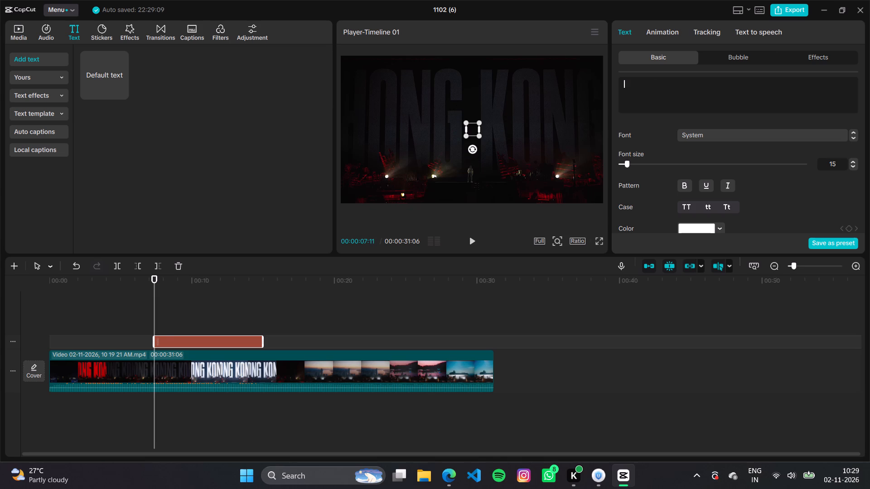
{"action": "type", "text": "THE WEEKND"}
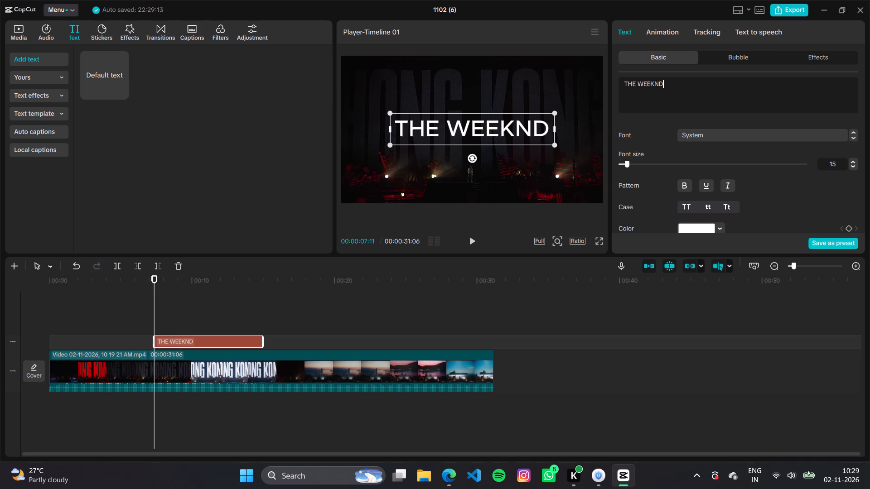
Try fonts such as CONCISE on the THE WEEKND title and set it to RESOLVE.
{"action": "left_click", "coordinate": [736, 135]}
{"action": "left_click", "coordinate": [726, 167]}
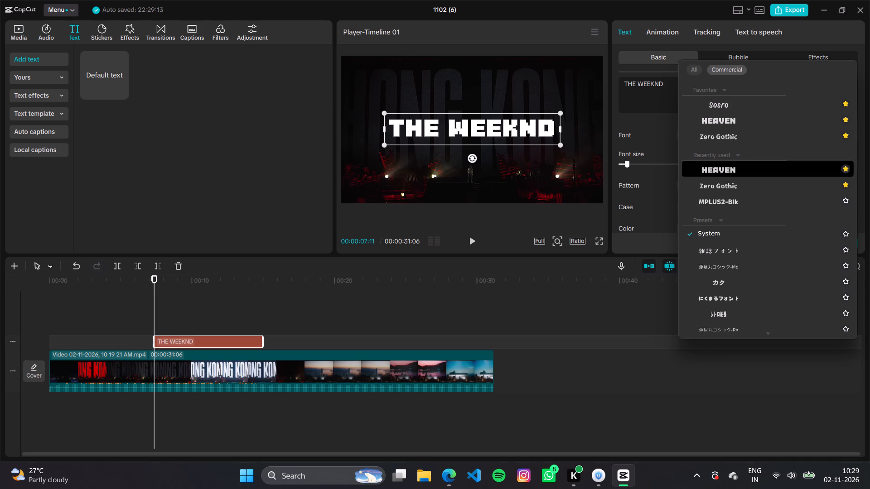
{"action": "left_click", "coordinate": [717, 137]}
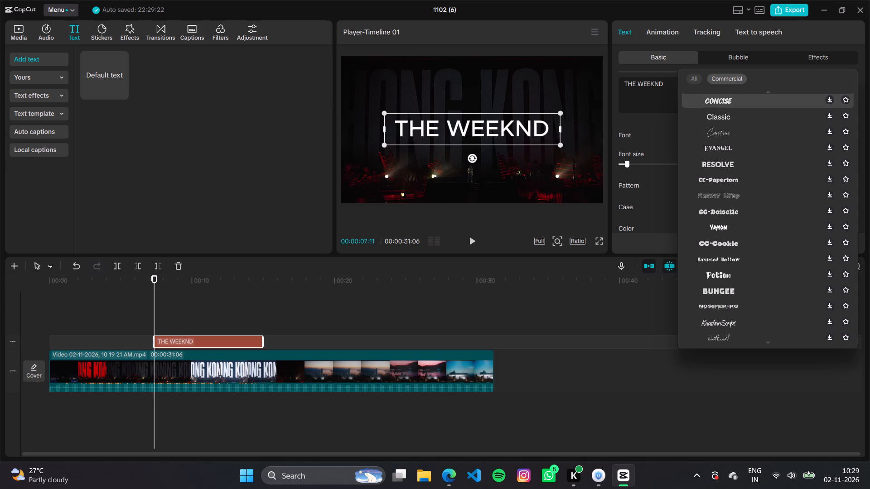
{"action": "left_click", "coordinate": [723, 163]}
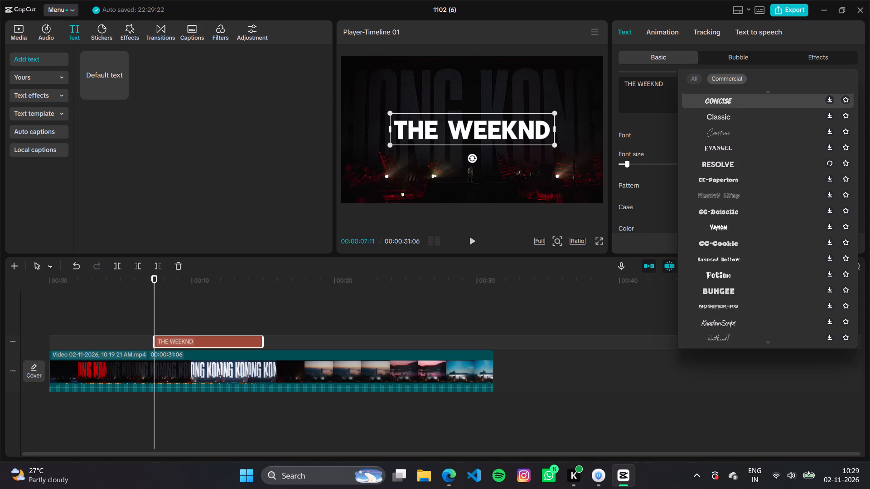
{"action": "left_click", "coordinate": [725, 102]}
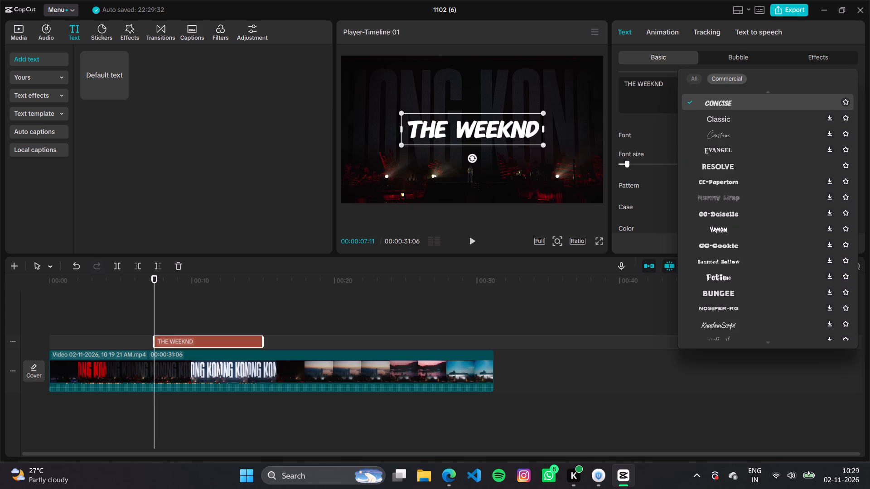
{"action": "left_click", "coordinate": [730, 172]}
Mark the RESOLVE font as a favourite in the font list.
{"action": "left_click", "coordinate": [743, 136]}
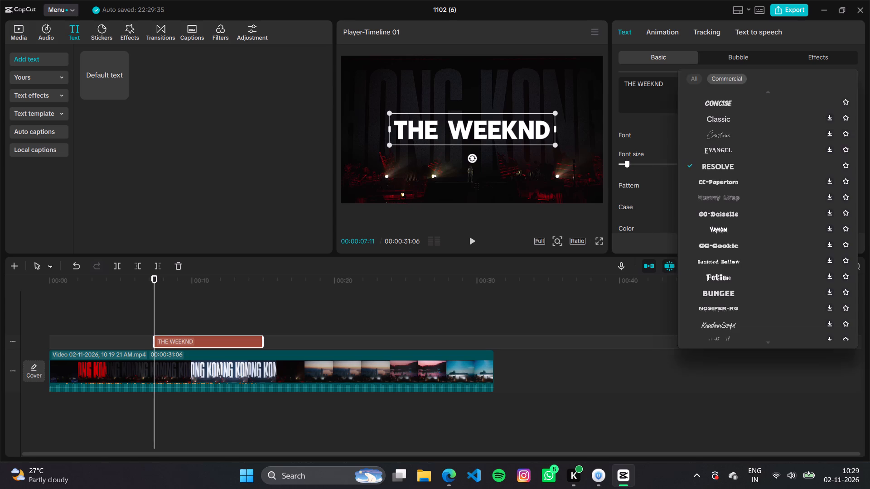
{"action": "left_click", "coordinate": [846, 164]}
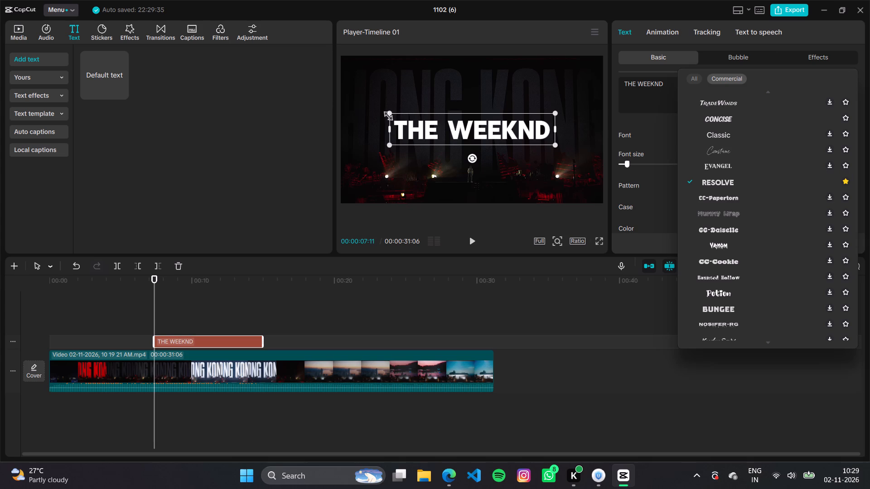
Resize the THE WEEKND title in the preview so it is slightly larger than its default size.
{"action": "left_click_drag", "start_coordinate": [387, 114], "coordinate": [366, 109]}
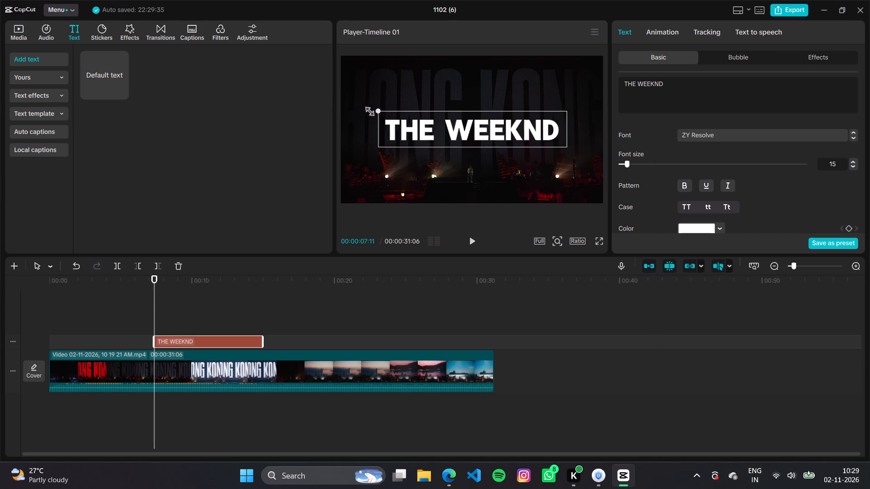
{"action": "left_click_drag", "start_coordinate": [366, 109], "coordinate": [385, 109]}
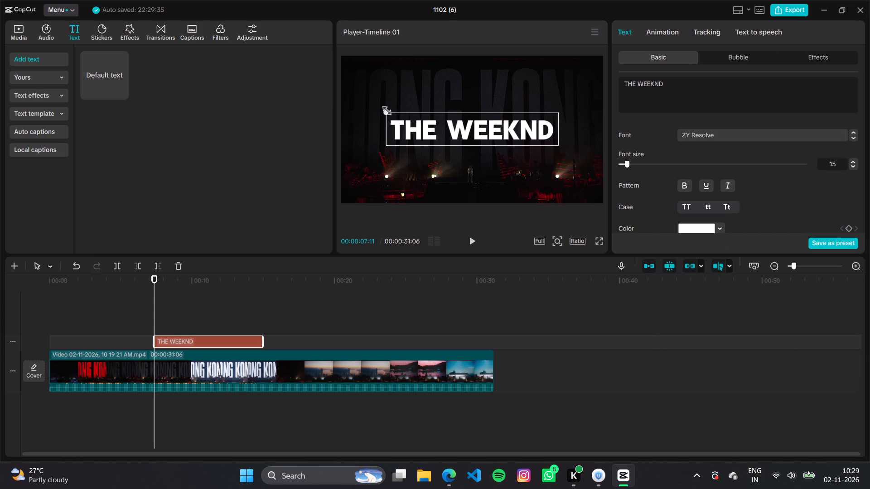
{"action": "left_click_drag", "start_coordinate": [385, 109], "coordinate": [385, 115]}
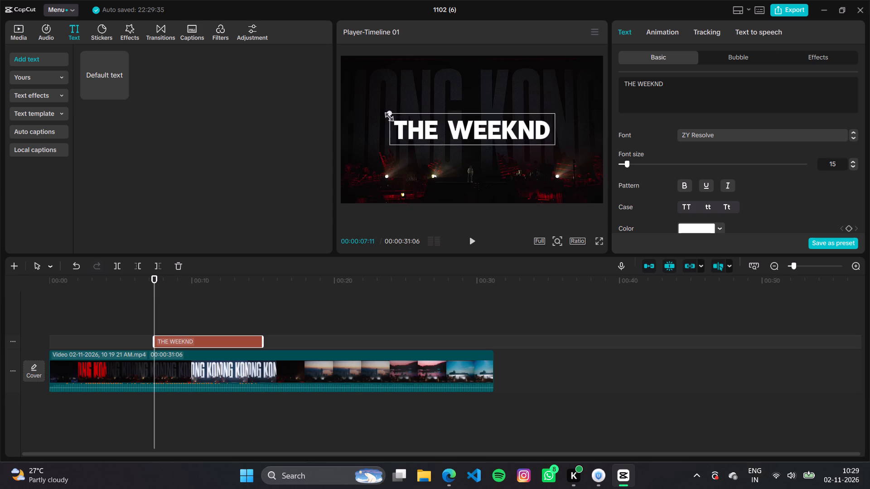
{"action": "left_click_drag", "start_coordinate": [385, 115], "coordinate": [377, 112]}
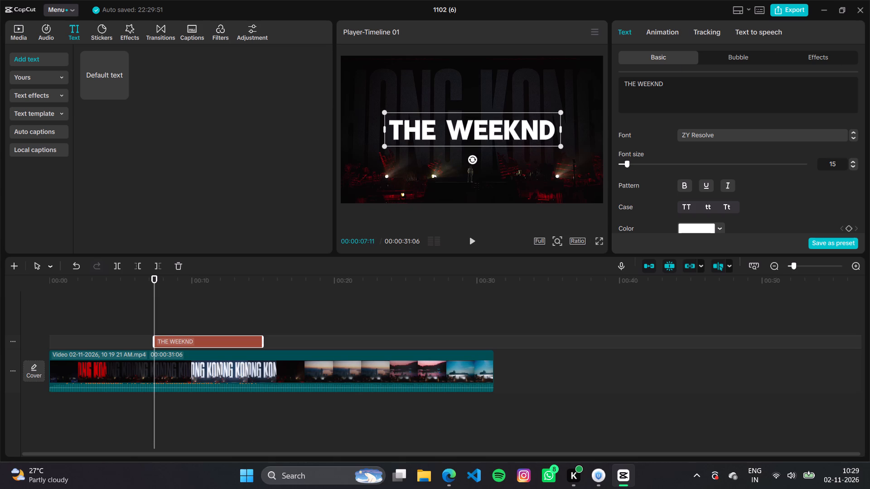
Examine the available Loop text animations for the THE WEEKND title.
{"action": "left_click", "coordinate": [706, 29]}
{"action": "left_click", "coordinate": [667, 29]}
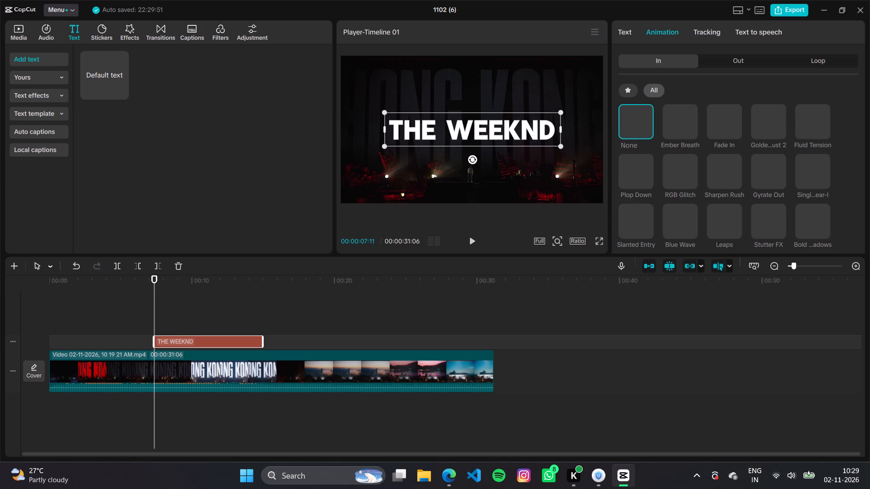
{"action": "left_click", "coordinate": [817, 55]}
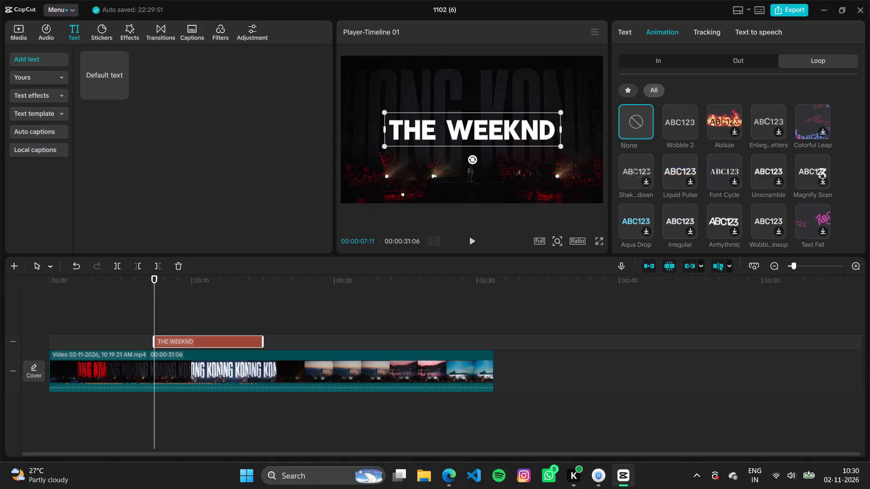
{"action": "scroll", "coordinate": [778, 167], "scroll_direction": "down", "scroll_amount": 5}
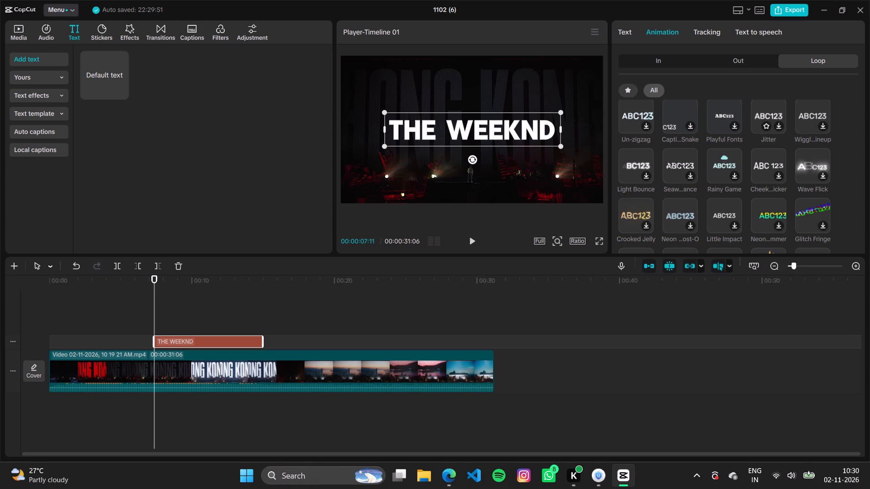
{"action": "scroll", "coordinate": [716, 178], "scroll_direction": "down", "scroll_amount": 4}
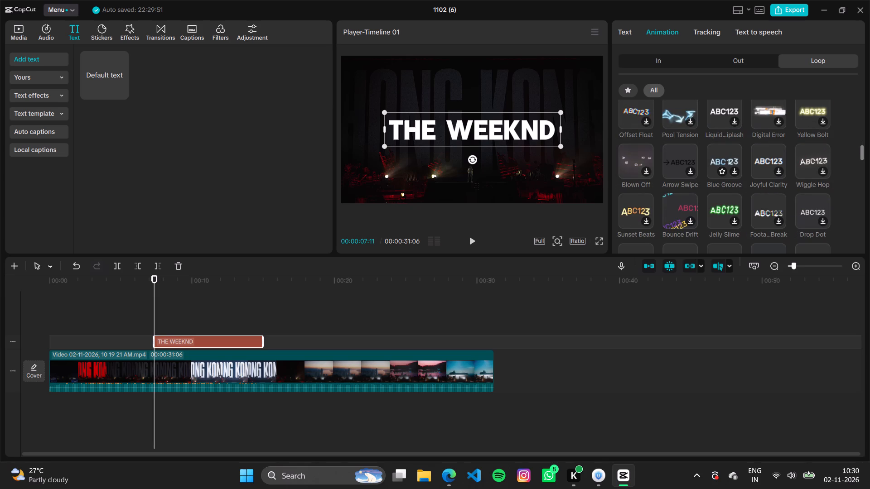
{"action": "scroll", "coordinate": [723, 178], "scroll_direction": "up", "scroll_amount": 1}
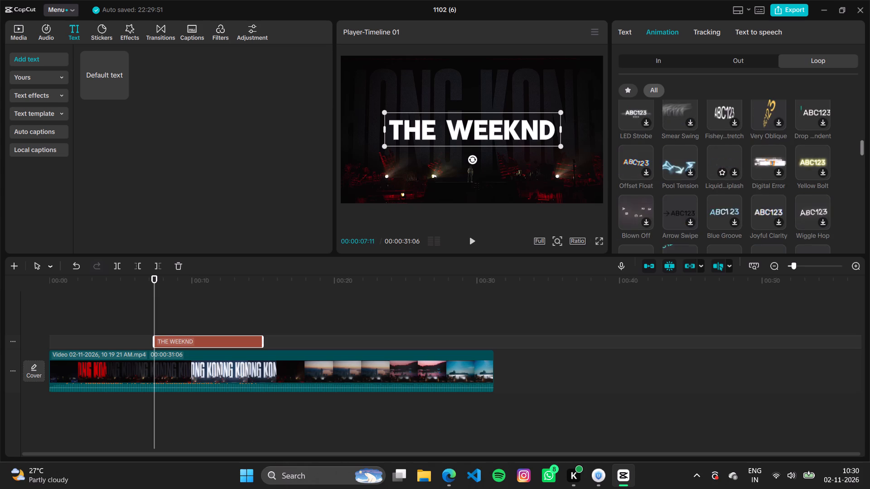
{"action": "scroll", "coordinate": [723, 178], "scroll_direction": "up", "scroll_amount": 7}
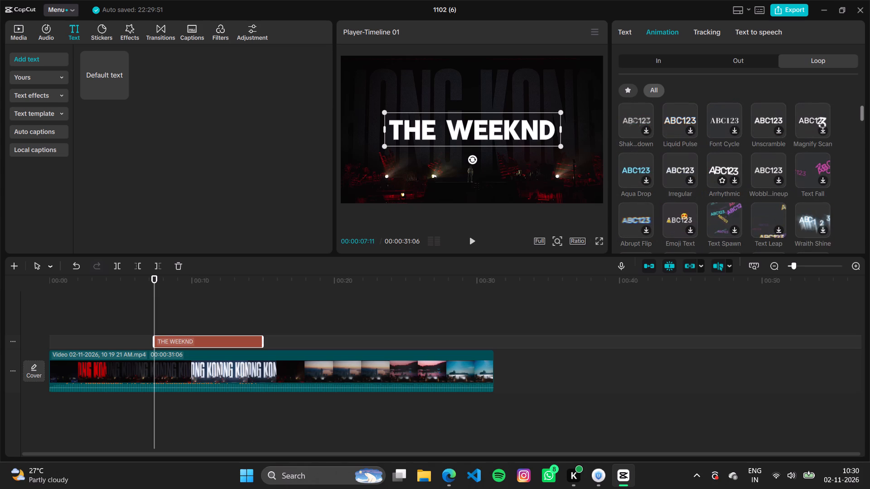
{"action": "scroll", "coordinate": [723, 178], "scroll_direction": "down", "scroll_amount": 2}
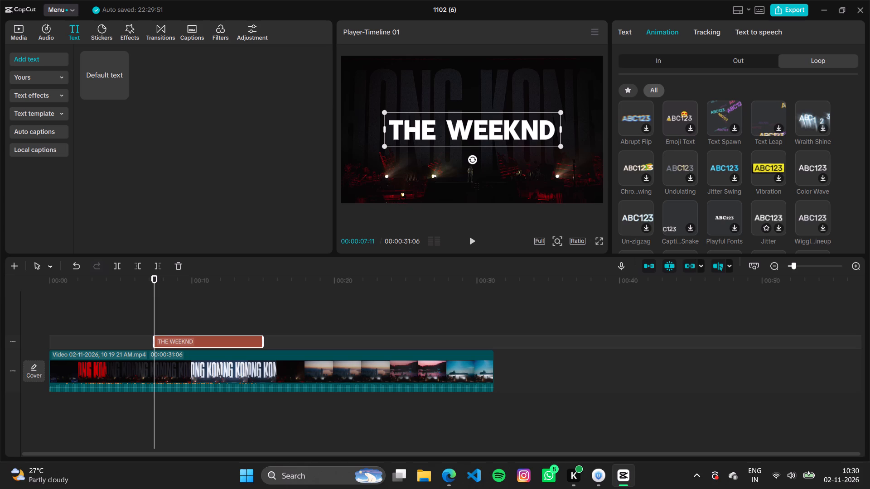
{"action": "scroll", "coordinate": [687, 191], "scroll_direction": "down", "scroll_amount": 2}
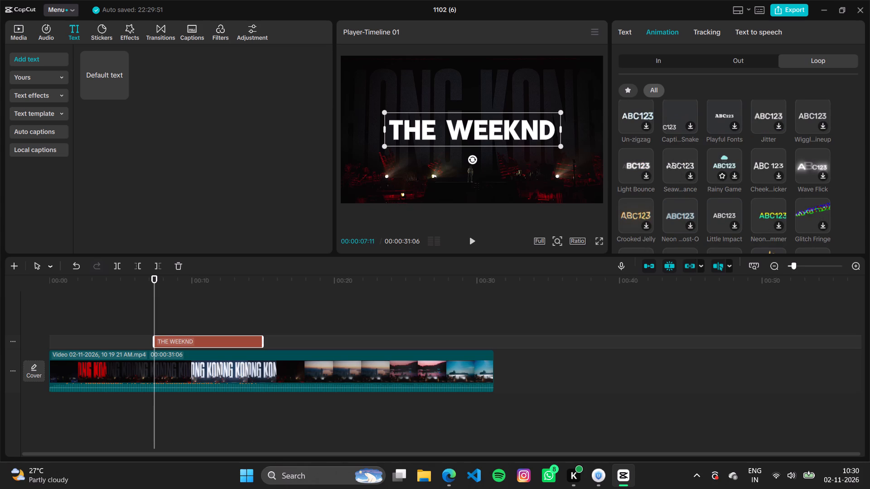
{"action": "scroll", "coordinate": [711, 163], "scroll_direction": "up", "scroll_amount": 7}
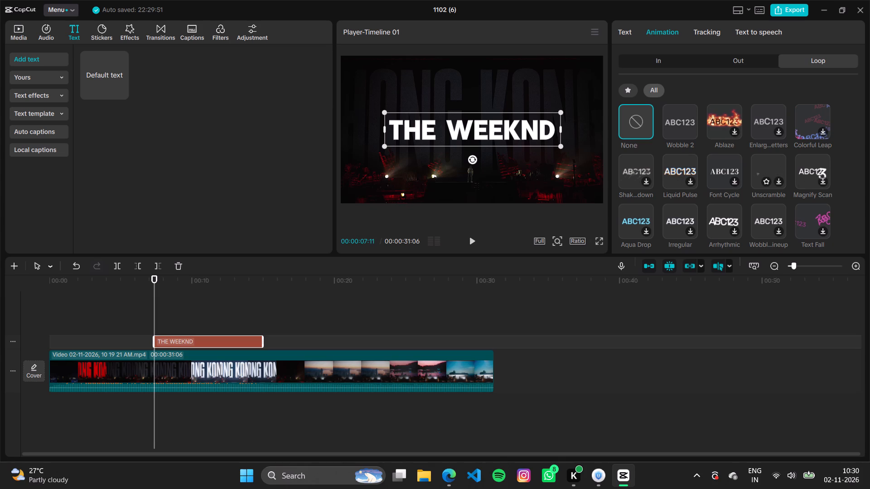
{"action": "scroll", "coordinate": [769, 168], "scroll_direction": "down", "scroll_amount": 1}
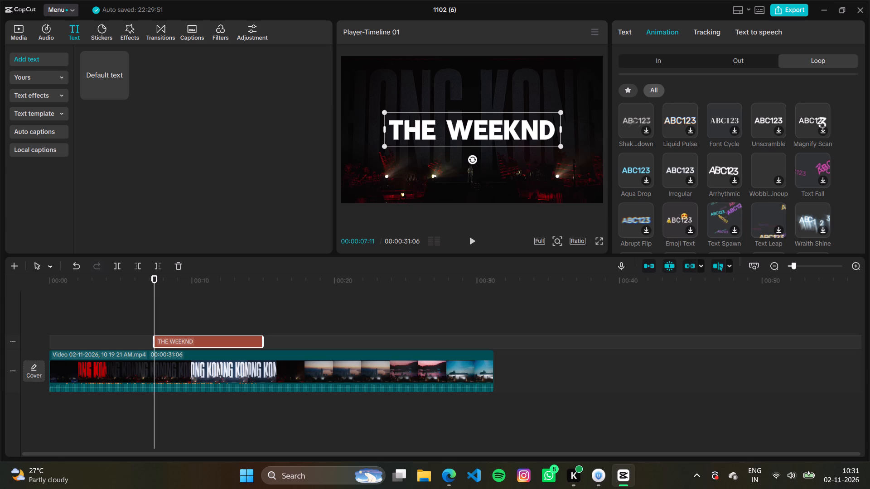
{"action": "scroll", "coordinate": [798, 166], "scroll_direction": "down", "scroll_amount": 5}
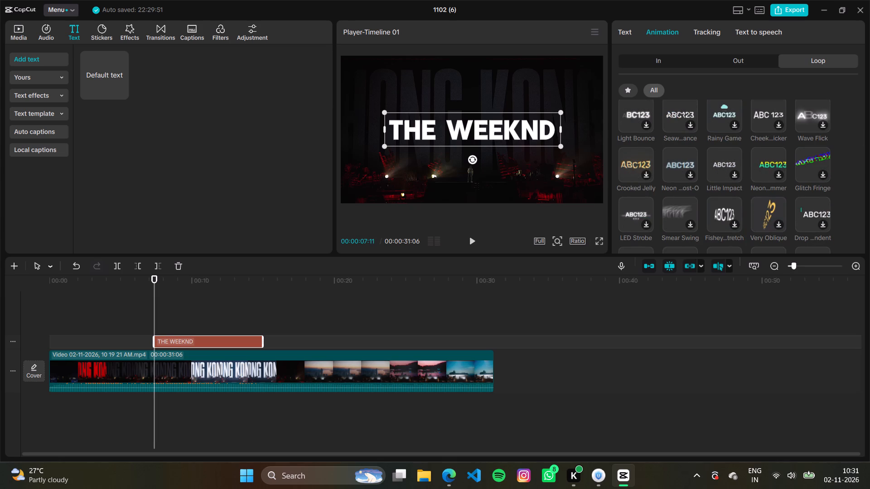
Enlarge the THE WEEKND title in the preview to about 112% scale.
{"action": "left_click_drag", "start_coordinate": [383, 110], "coordinate": [373, 110]}
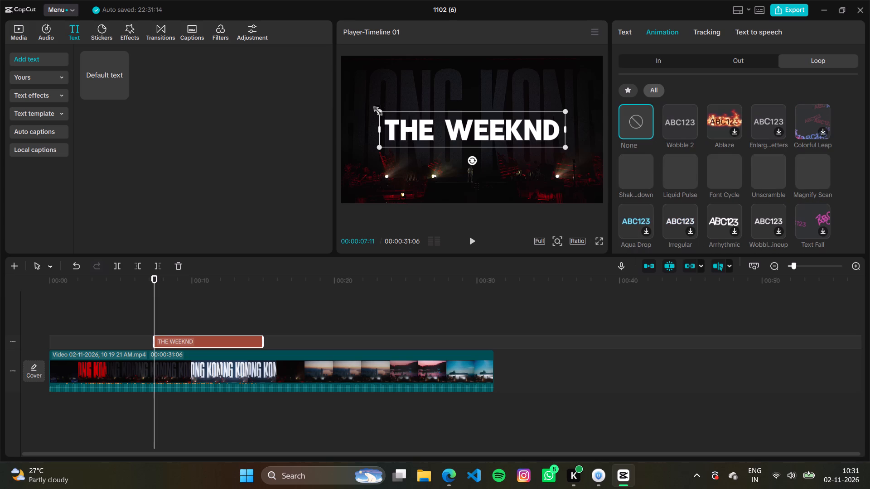
{"action": "left_click", "coordinate": [702, 87]}
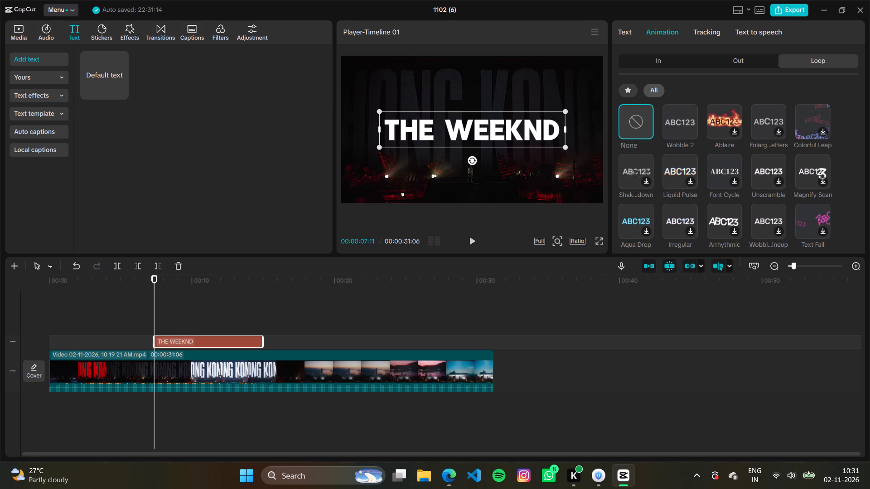
Apply uppercase and bold formatting to the THE WEEKND title.
{"action": "left_click", "coordinate": [630, 33]}
{"action": "left_click", "coordinate": [686, 208]}
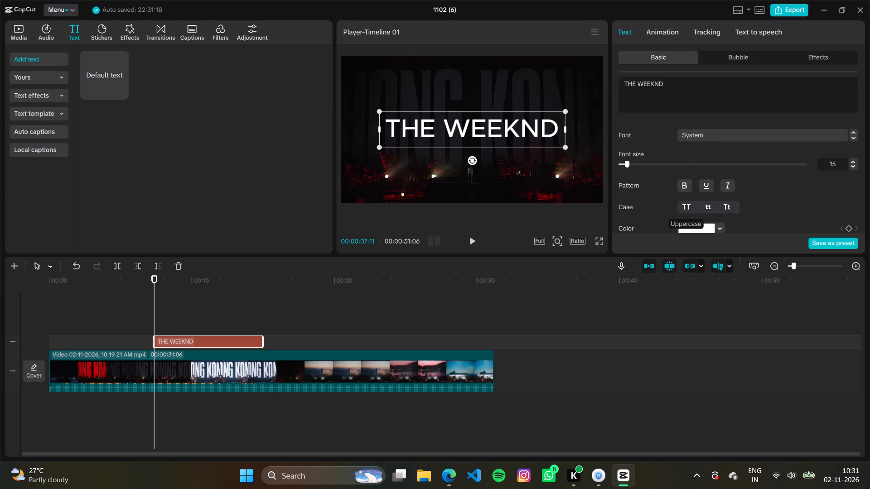
{"action": "left_click", "coordinate": [685, 186]}
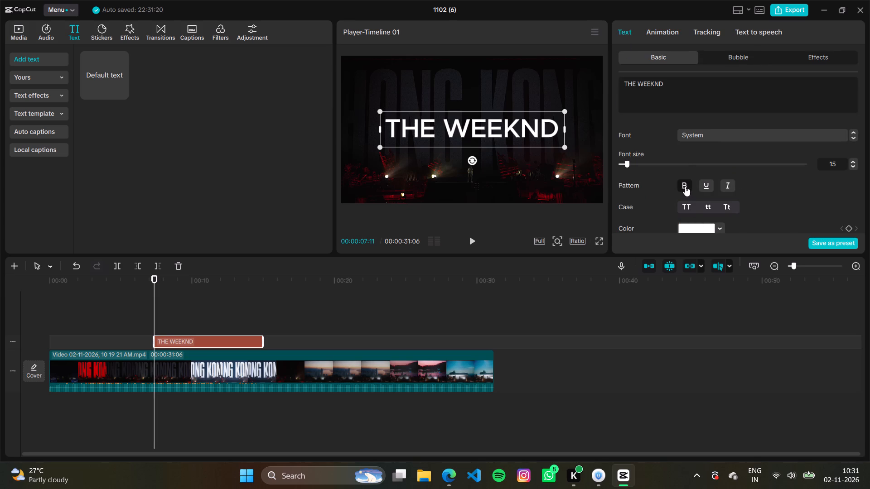
{"action": "left_click", "coordinate": [689, 208]}
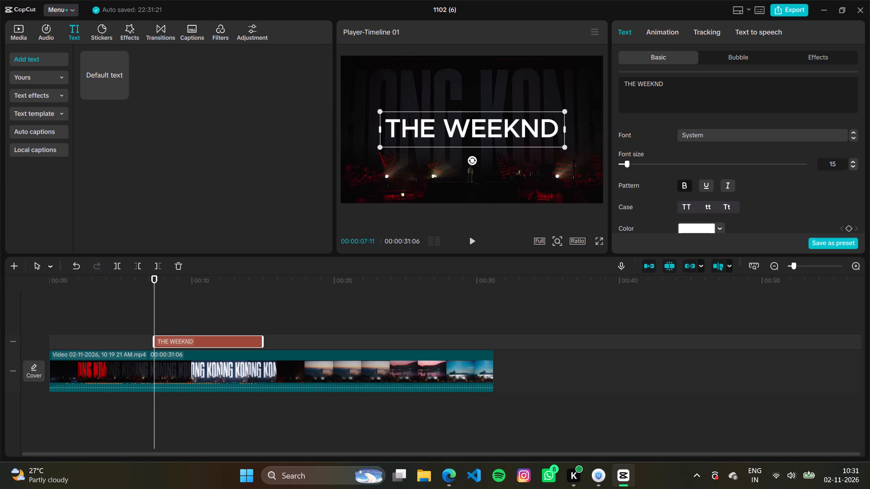
Set the THE WEEKND title's font to RESOLVE from the favourite fonts.
{"action": "left_click", "coordinate": [803, 139]}
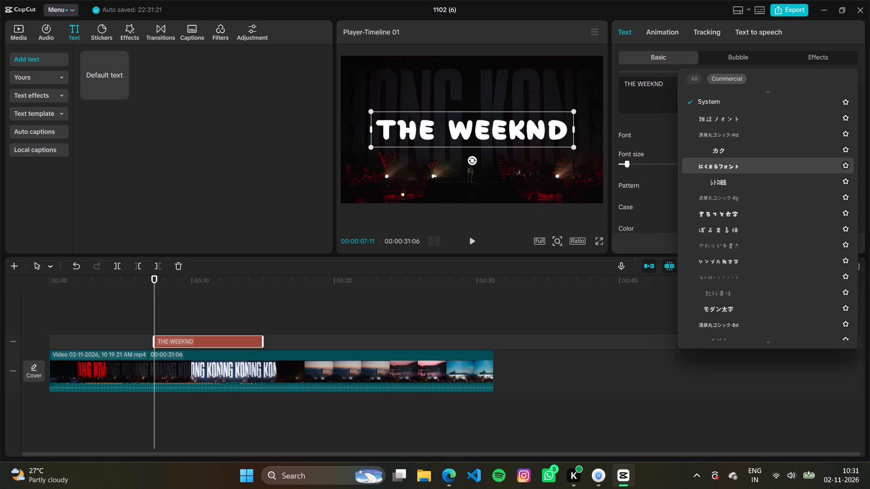
{"action": "scroll", "coordinate": [730, 232], "scroll_direction": "down", "scroll_amount": 5}
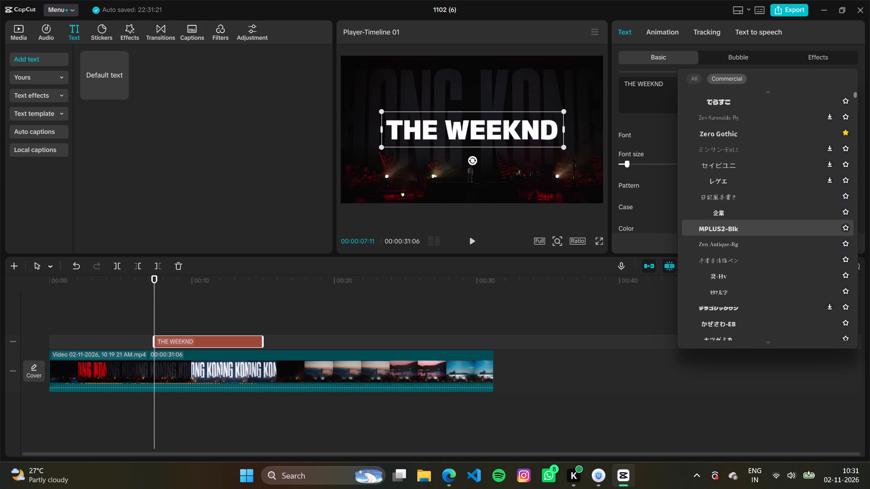
{"action": "scroll", "coordinate": [730, 229], "scroll_direction": "up", "scroll_amount": 19}
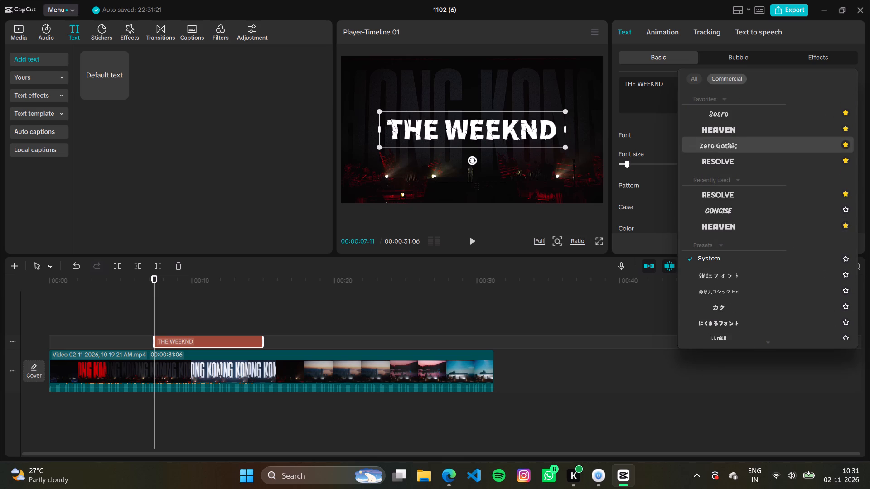
{"action": "left_click", "coordinate": [730, 159]}
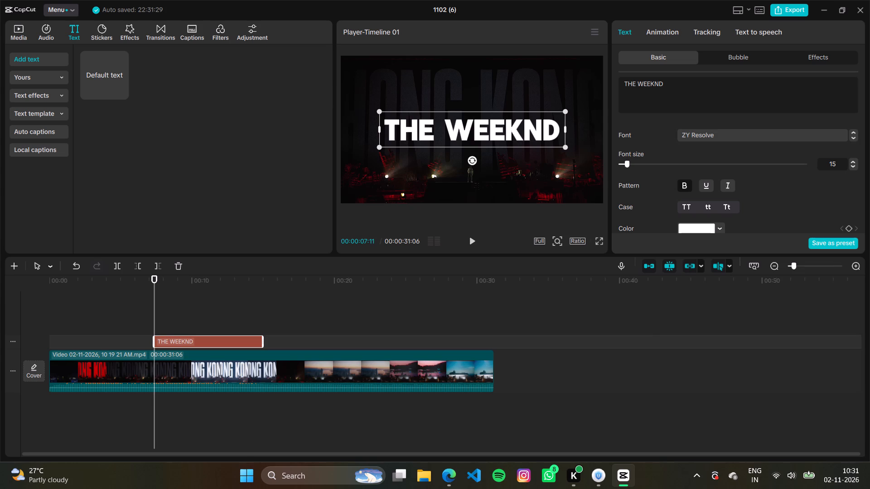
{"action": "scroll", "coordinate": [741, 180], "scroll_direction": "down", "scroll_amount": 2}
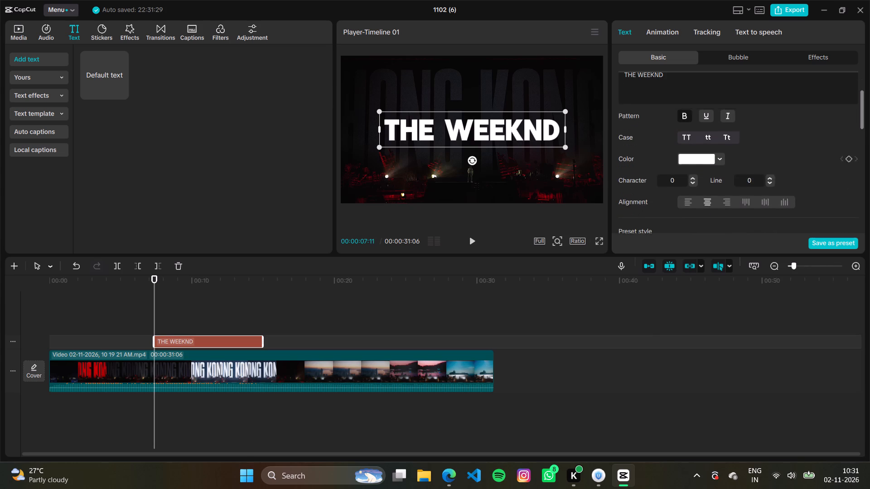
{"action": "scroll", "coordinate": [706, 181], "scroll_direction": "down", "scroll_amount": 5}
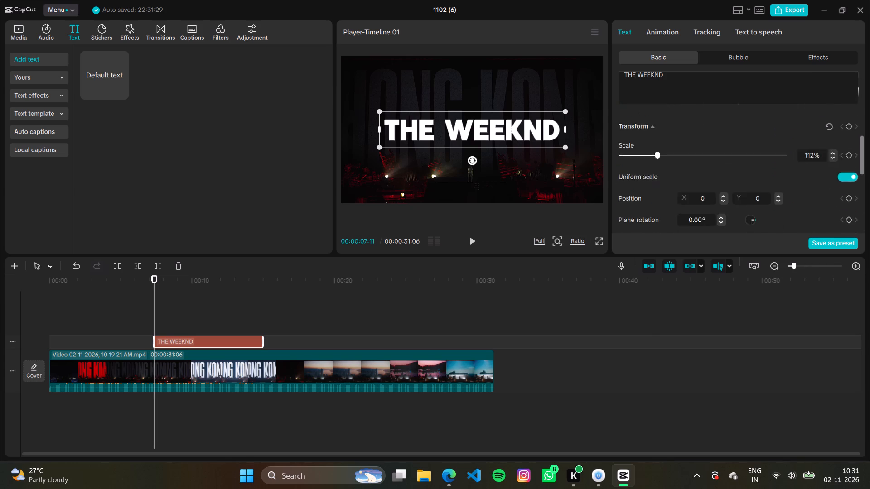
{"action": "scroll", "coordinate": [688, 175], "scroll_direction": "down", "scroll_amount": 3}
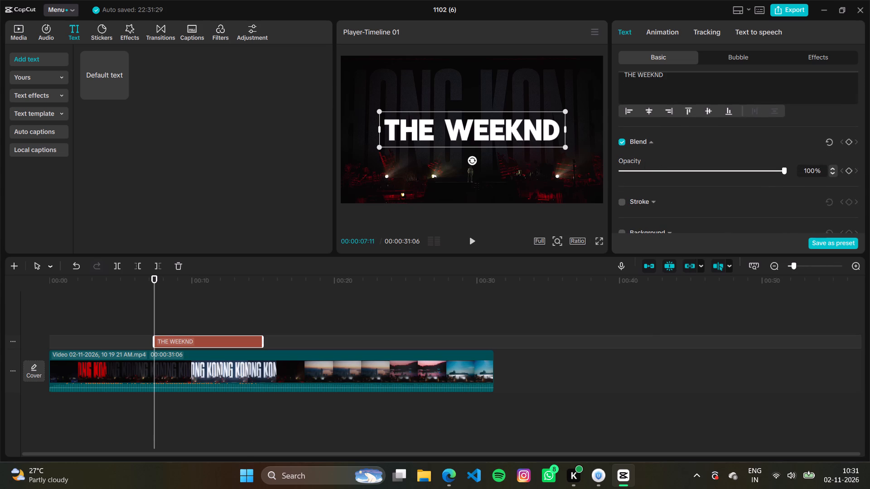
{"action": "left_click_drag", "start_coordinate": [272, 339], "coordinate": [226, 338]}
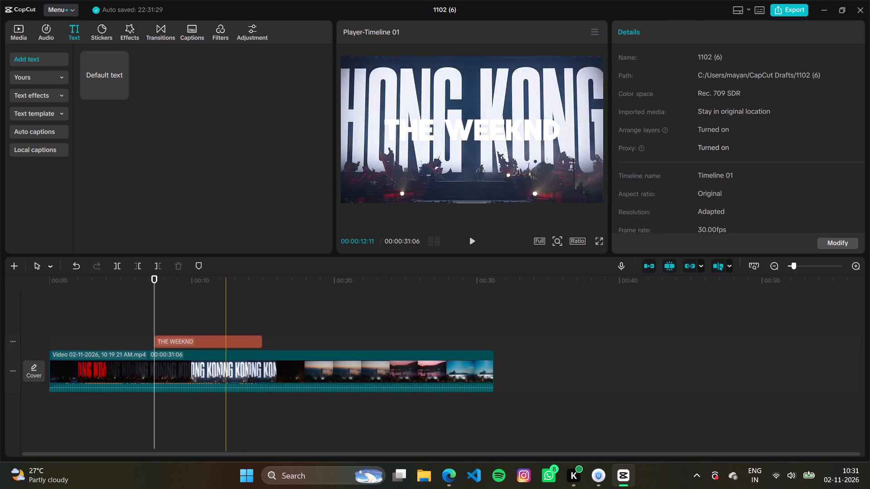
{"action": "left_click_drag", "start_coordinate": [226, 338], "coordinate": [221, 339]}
Apply the Slide Up entrance animation to the THE WEEKND text clip.
{"action": "left_click", "coordinate": [236, 336]}
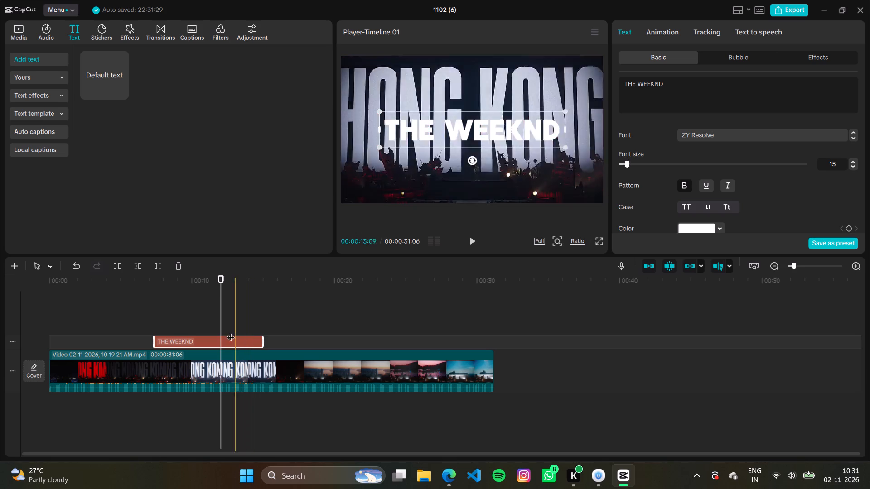
{"action": "left_click", "coordinate": [657, 27]}
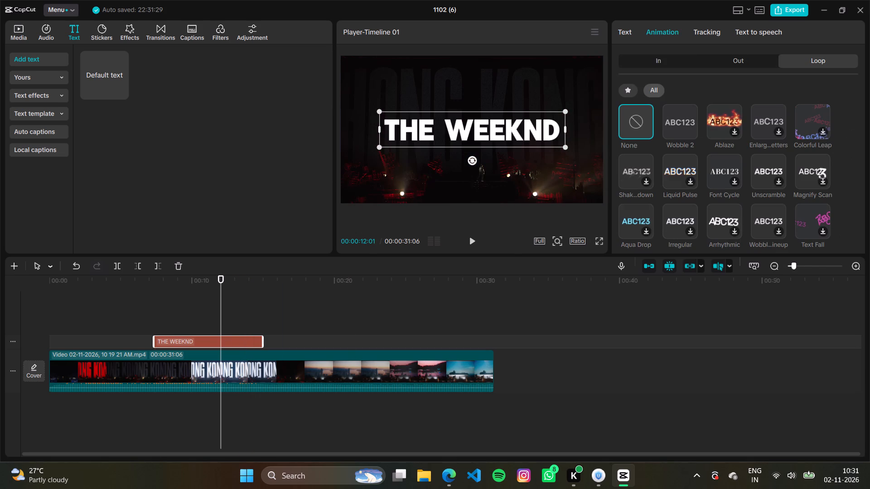
{"action": "left_click", "coordinate": [655, 58]}
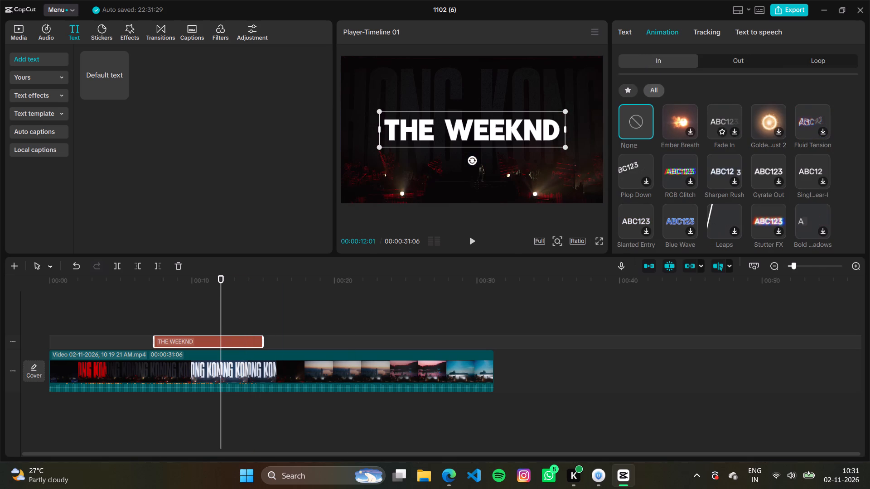
{"action": "scroll", "coordinate": [740, 182], "scroll_direction": "down", "scroll_amount": 9}
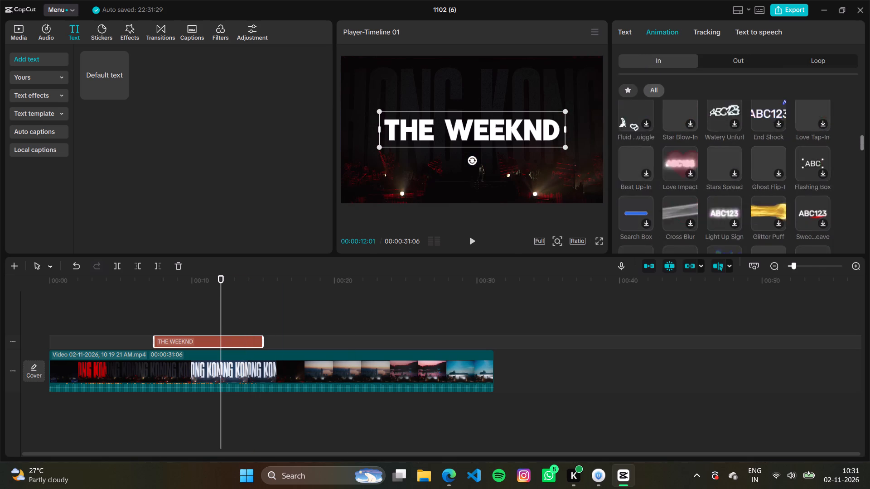
{"action": "scroll", "coordinate": [740, 182], "scroll_direction": "down", "scroll_amount": 13}
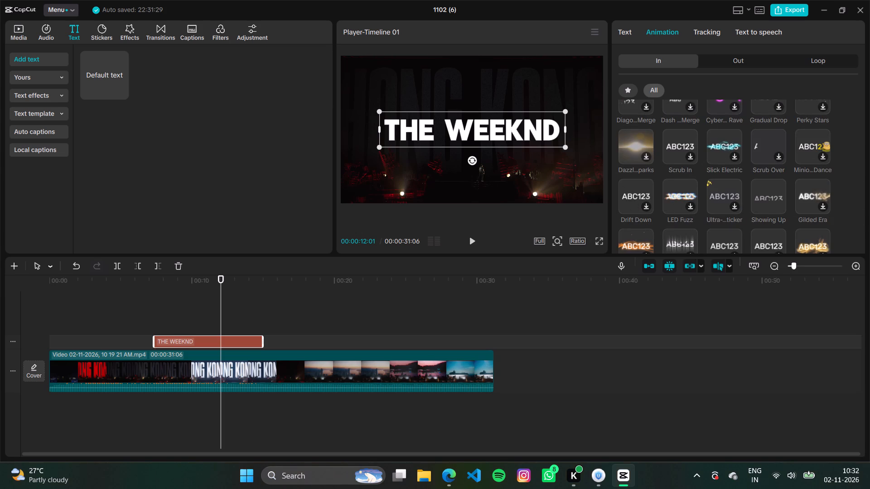
{"action": "scroll", "coordinate": [764, 178], "scroll_direction": "down", "scroll_amount": 2}
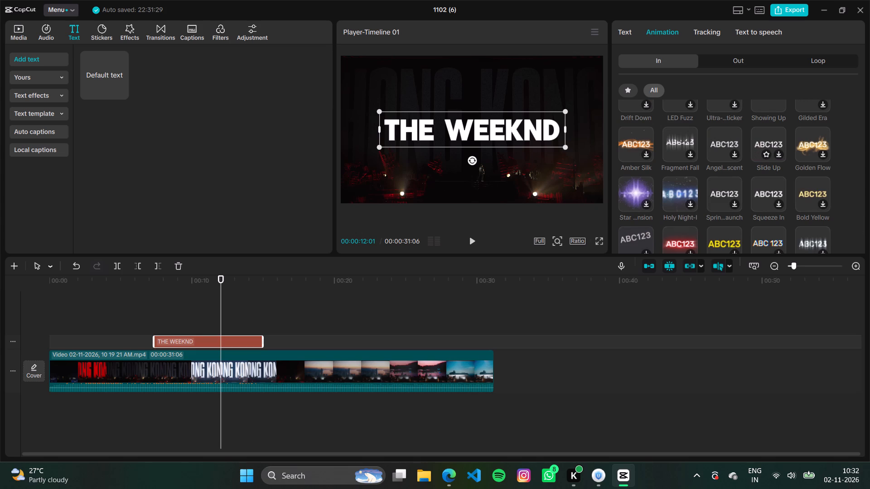
{"action": "left_click", "coordinate": [773, 144]}
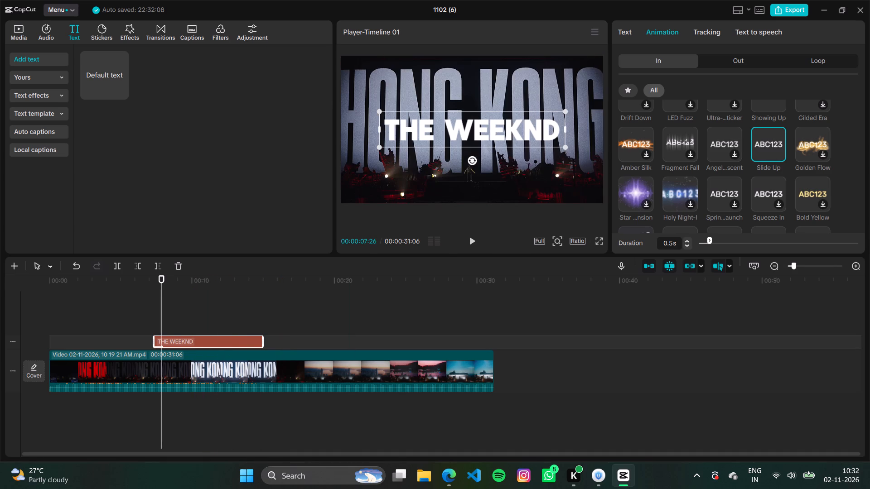
Set the Slide Up entrance animation's duration to 0.4 s on the THE WEEKND title.
{"action": "left_click", "coordinate": [721, 242]}
{"action": "left_click", "coordinate": [716, 241]}
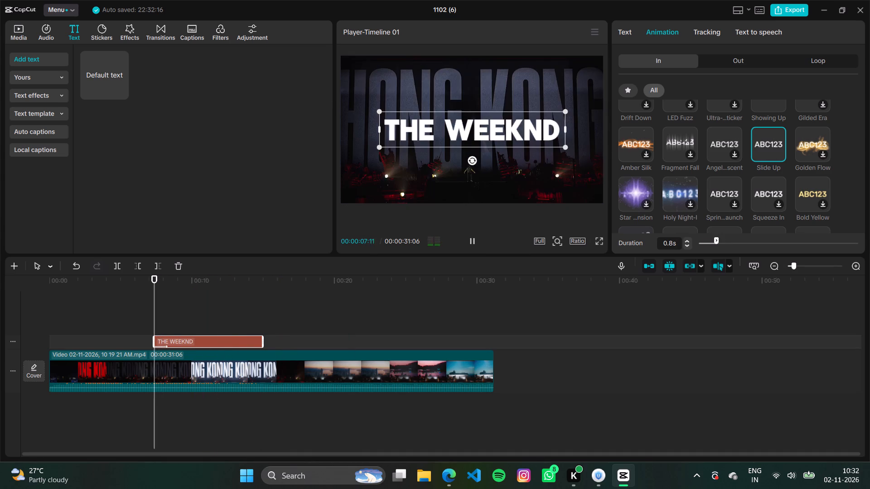
{"action": "left_click", "coordinate": [710, 242]}
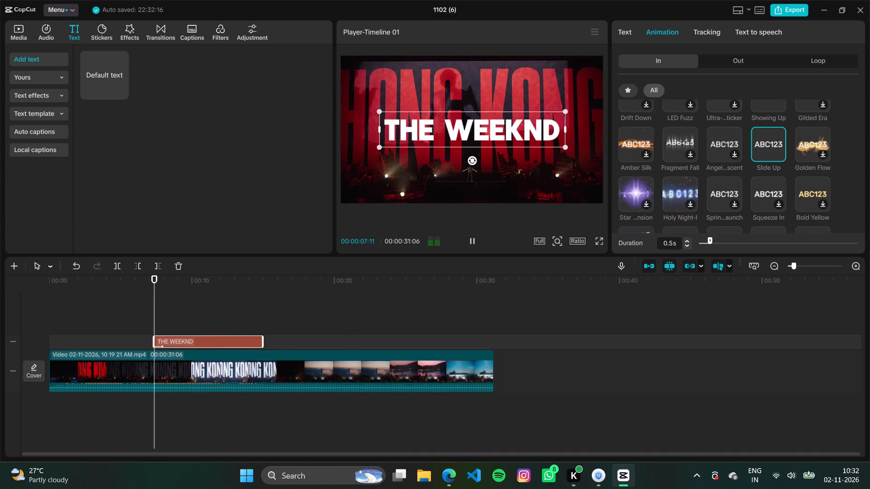
{"action": "left_click", "coordinate": [706, 242]}
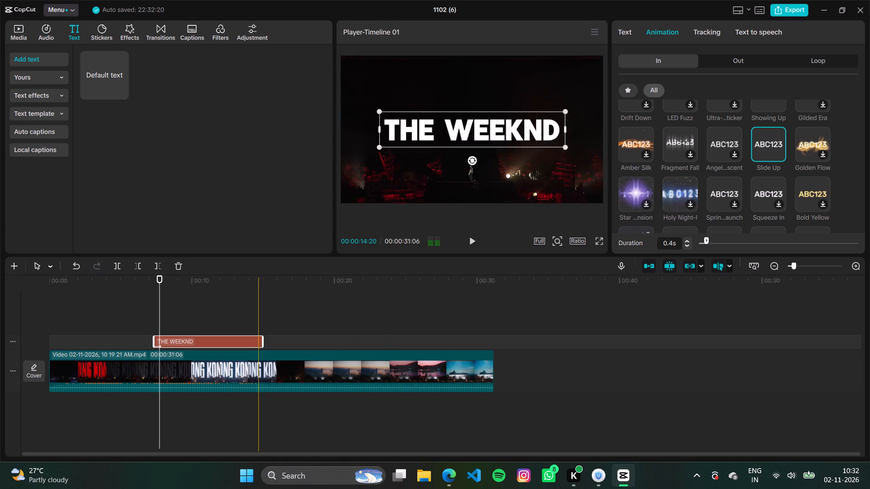
Browse the exit animations for the THE WEEKND title.
{"action": "left_click", "coordinate": [751, 58]}
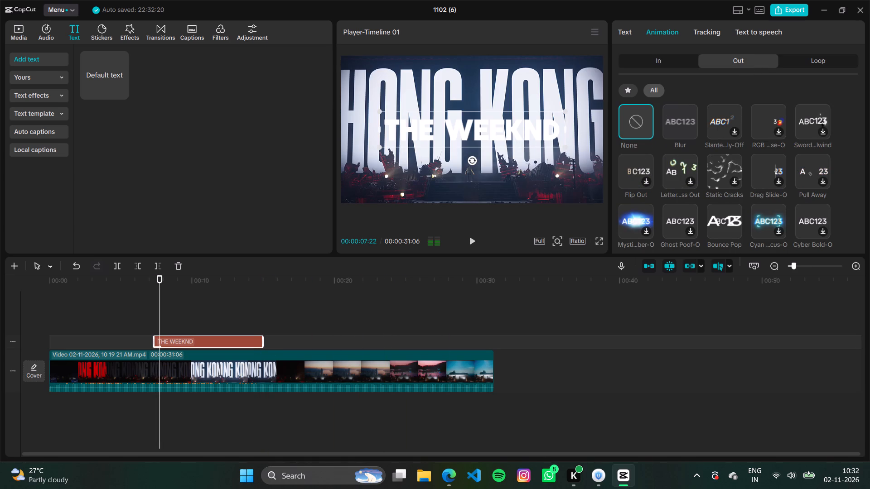
{"action": "scroll", "coordinate": [710, 150], "scroll_direction": "down", "scroll_amount": 4}
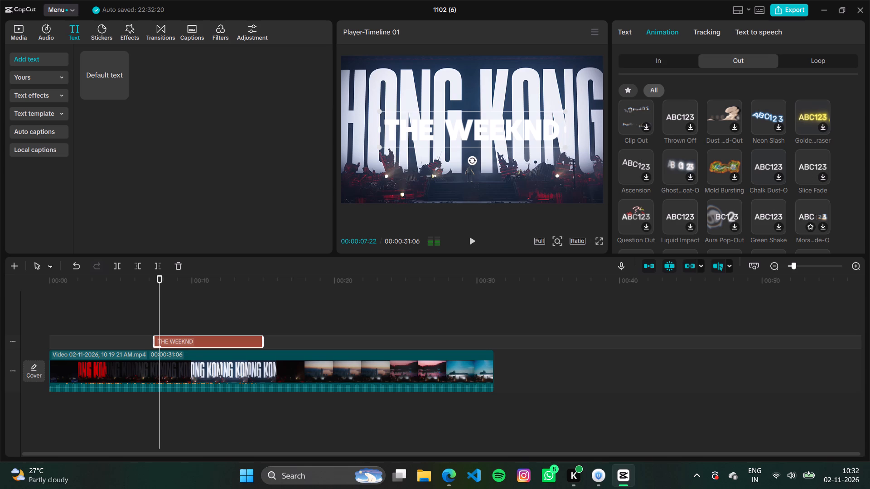
{"action": "scroll", "coordinate": [688, 182], "scroll_direction": "down", "scroll_amount": 2}
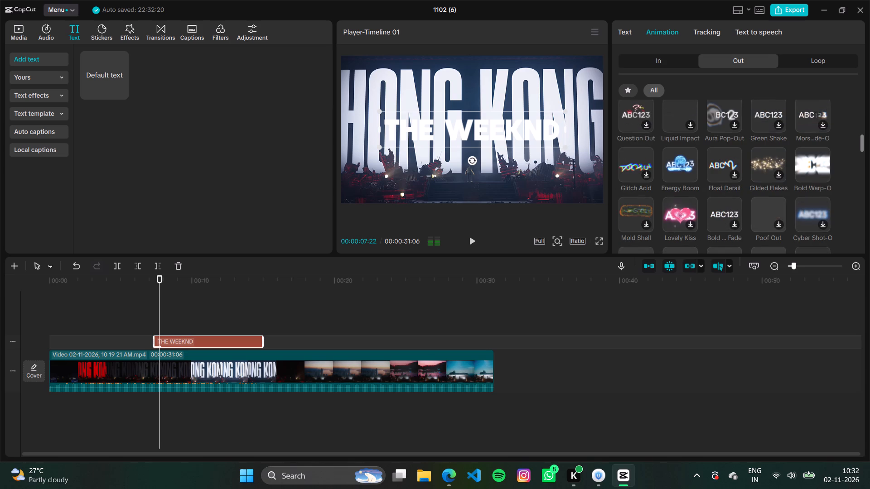
{"action": "scroll", "coordinate": [733, 176], "scroll_direction": "down", "scroll_amount": 1}
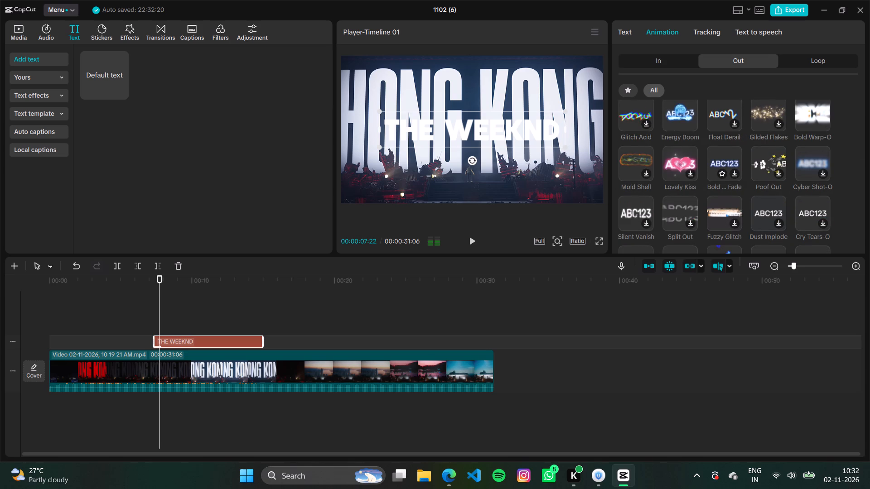
{"action": "scroll", "coordinate": [725, 164], "scroll_direction": "down", "scroll_amount": 2}
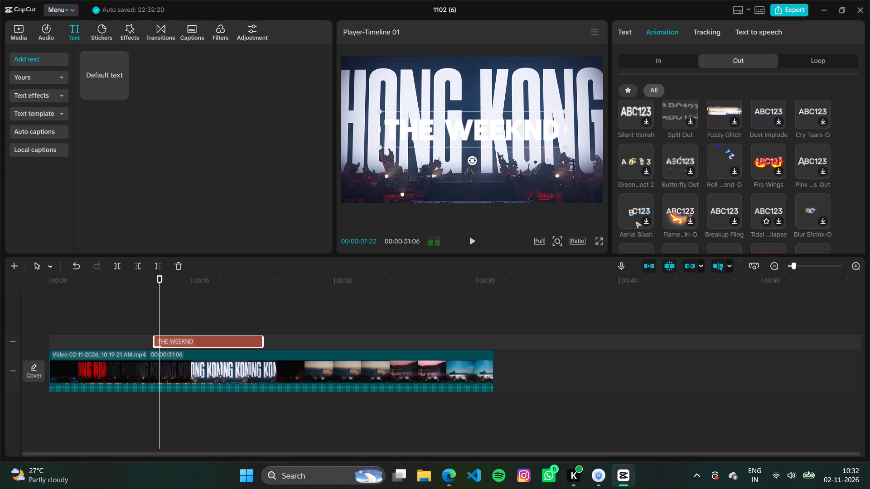